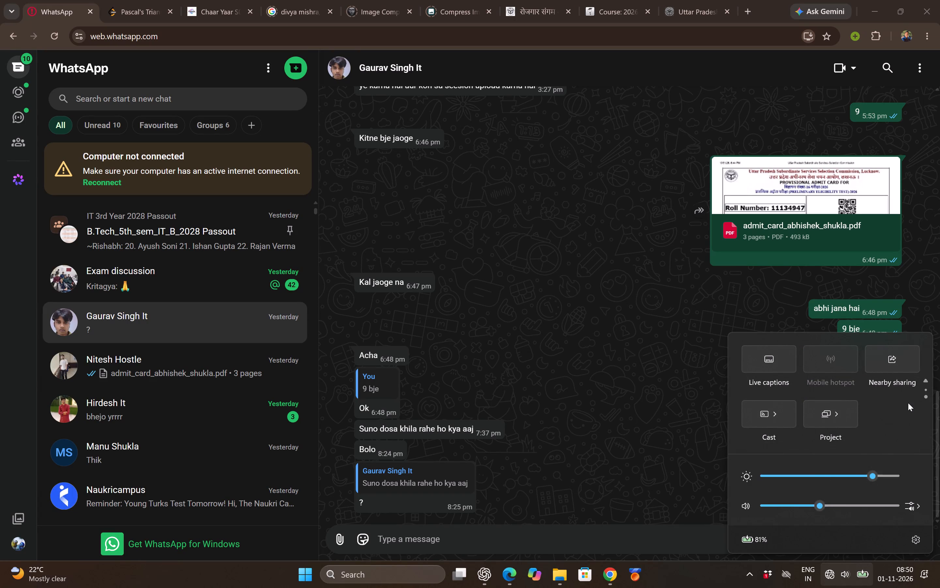
Select the 5 Stars network from the available Wi-Fi networks to connect the computer to the internet.
{"action": "scroll", "coordinate": [908, 403], "scroll_direction": "up", "scroll_amount": 1}
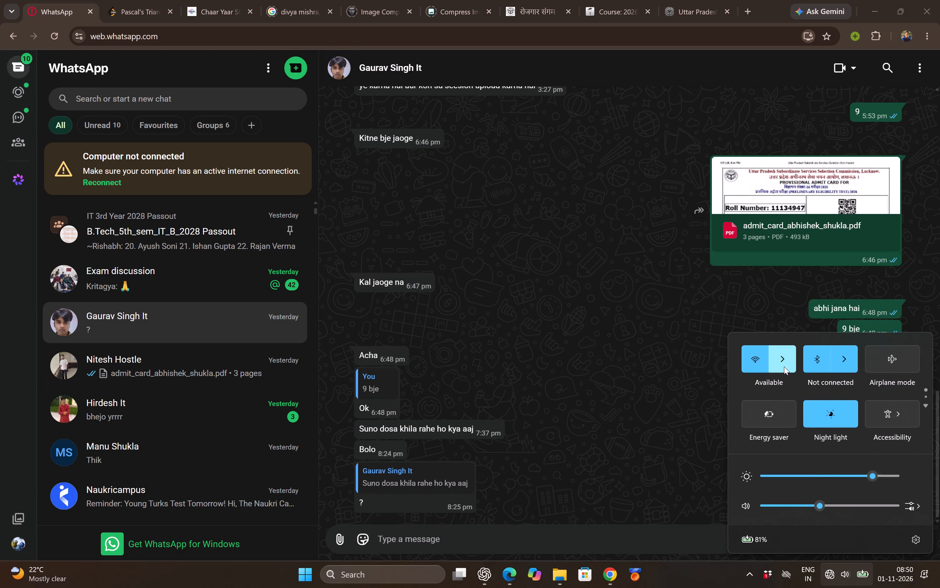
{"action": "left_click", "coordinate": [787, 366]}
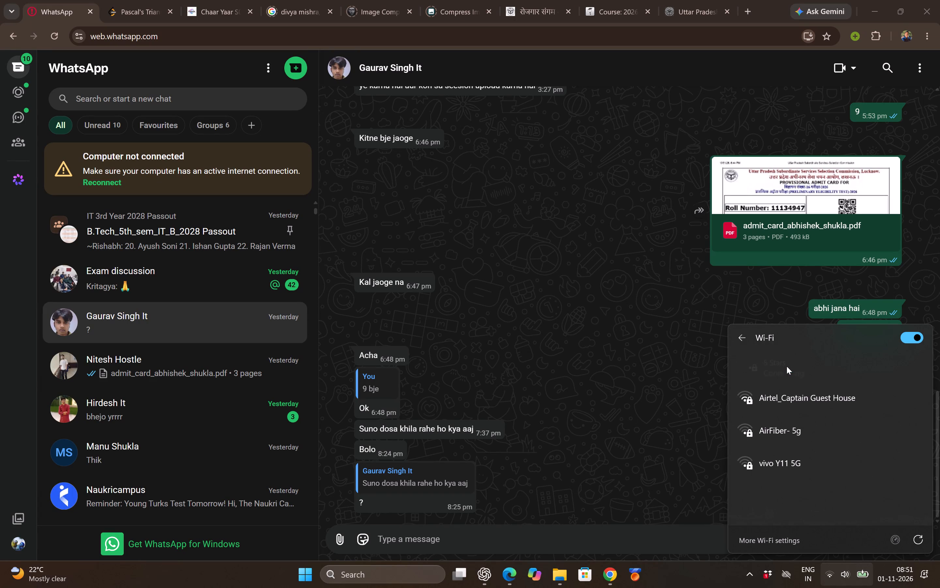
{"action": "left_click", "coordinate": [792, 368]}
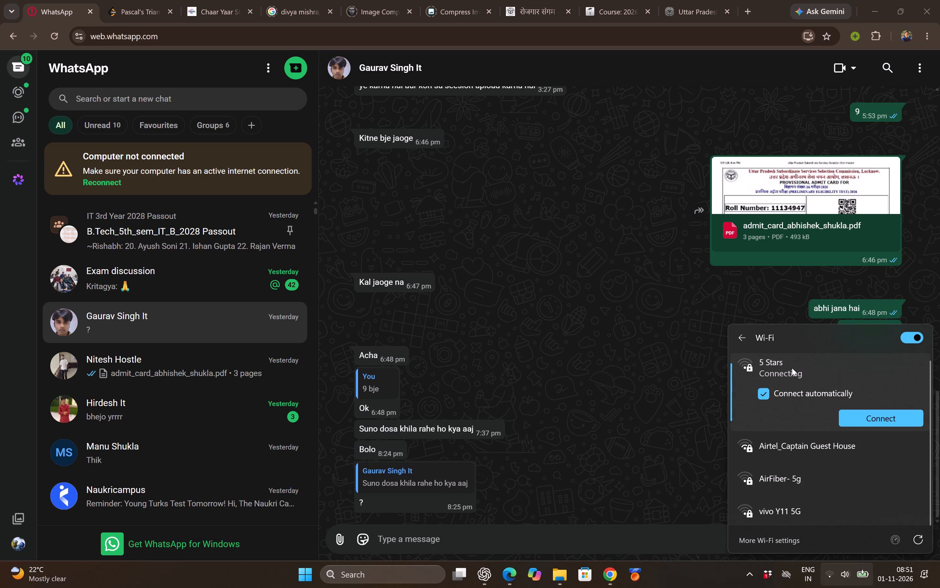
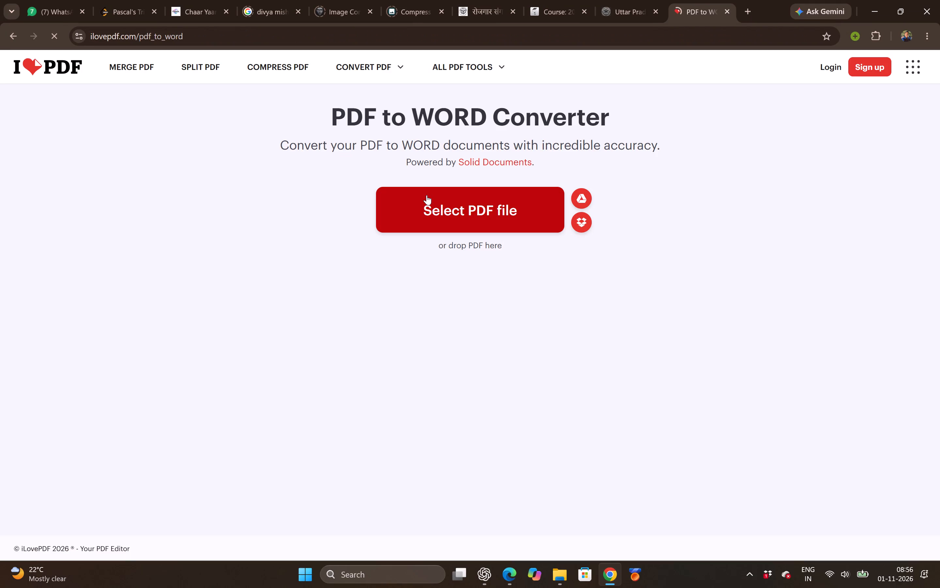
Open the file chooser to pick a PDF for conversion to Word.
{"action": "left_click", "coordinate": [427, 195]}
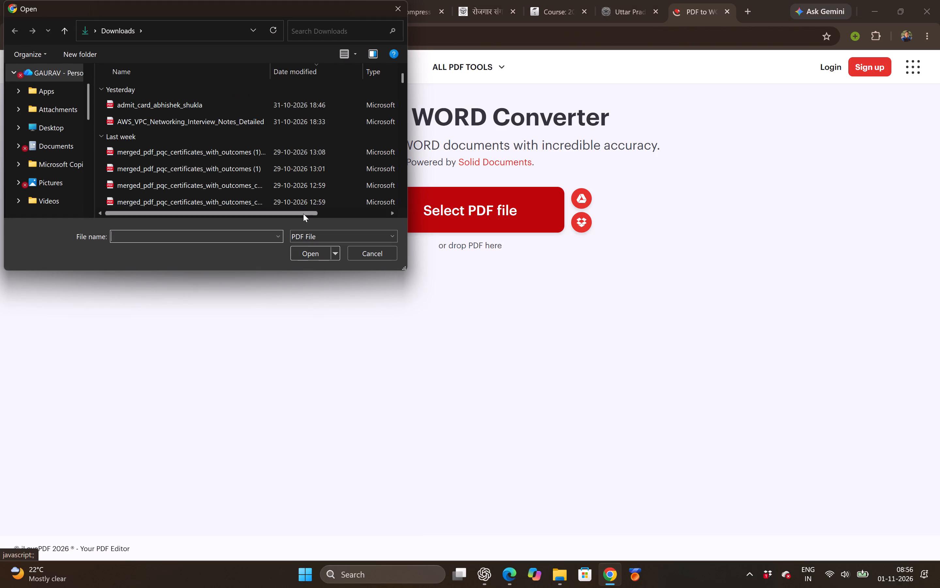
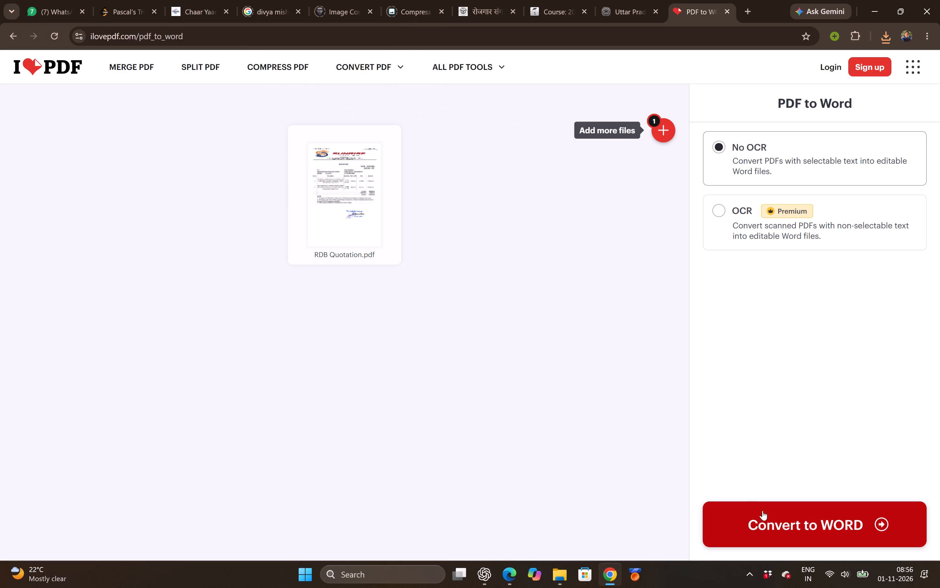
Convert RDB Quotation.pdf to an editable Word document with the No OCR option and download the result.
{"action": "left_click", "coordinate": [769, 527]}
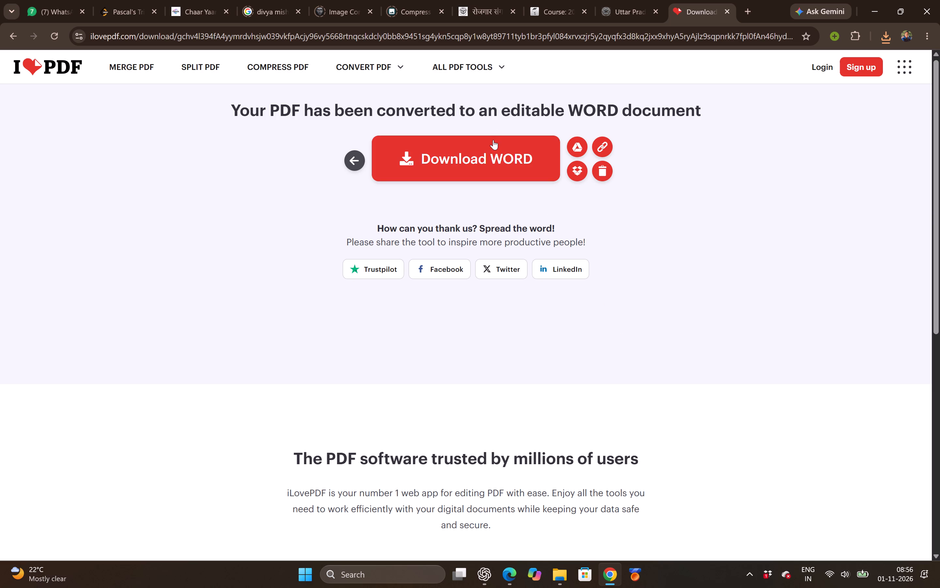
{"action": "left_click", "coordinate": [493, 149]}
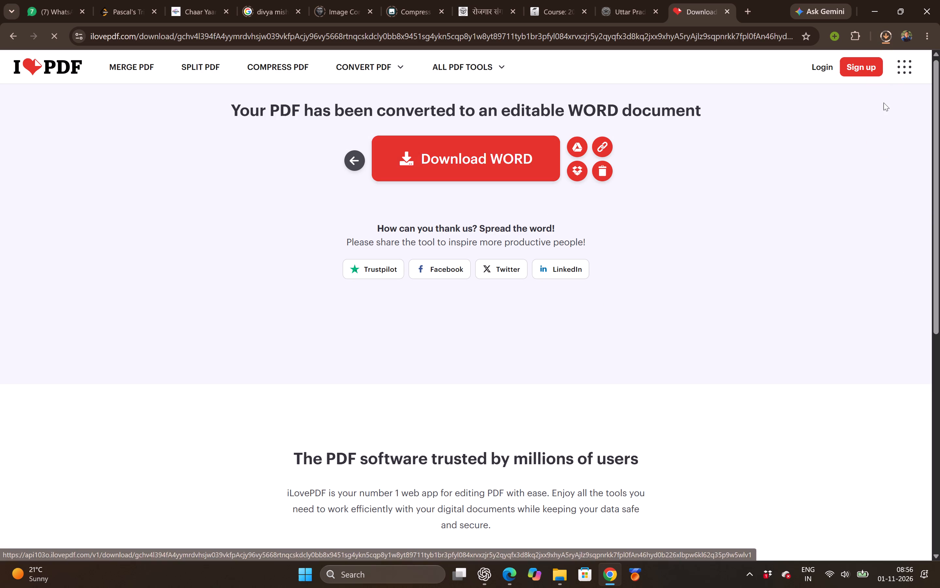
Open the downloaded RDB Quotation document in Word and enable editing.
{"action": "left_click", "coordinate": [883, 36]}
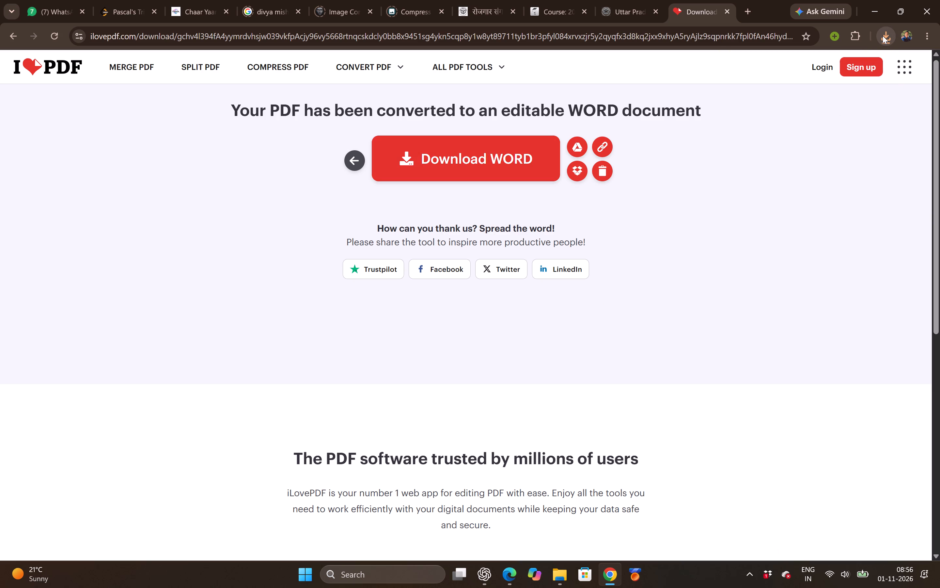
{"action": "left_click", "coordinate": [883, 36]}
{"action": "double_click", "coordinate": [776, 88]}
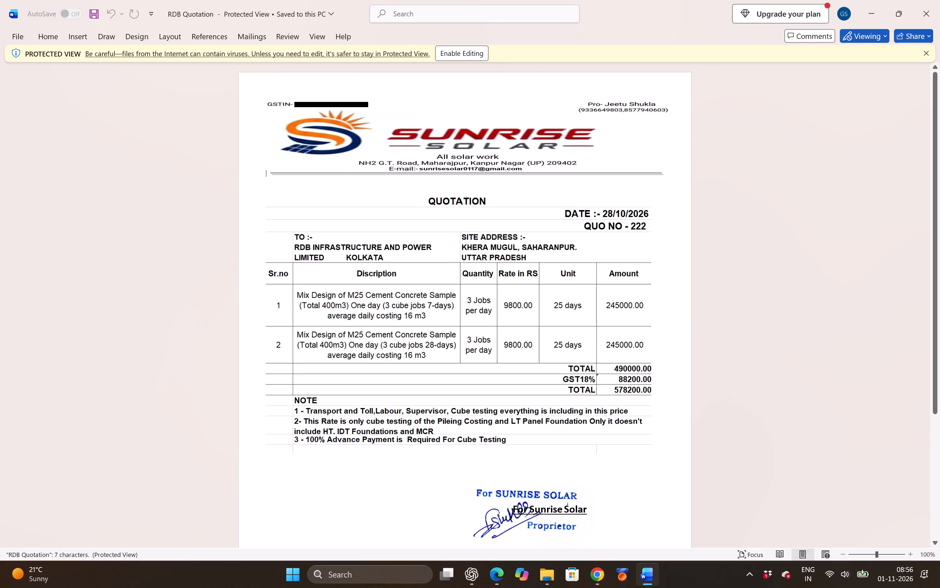
{"action": "left_click", "coordinate": [481, 56]}
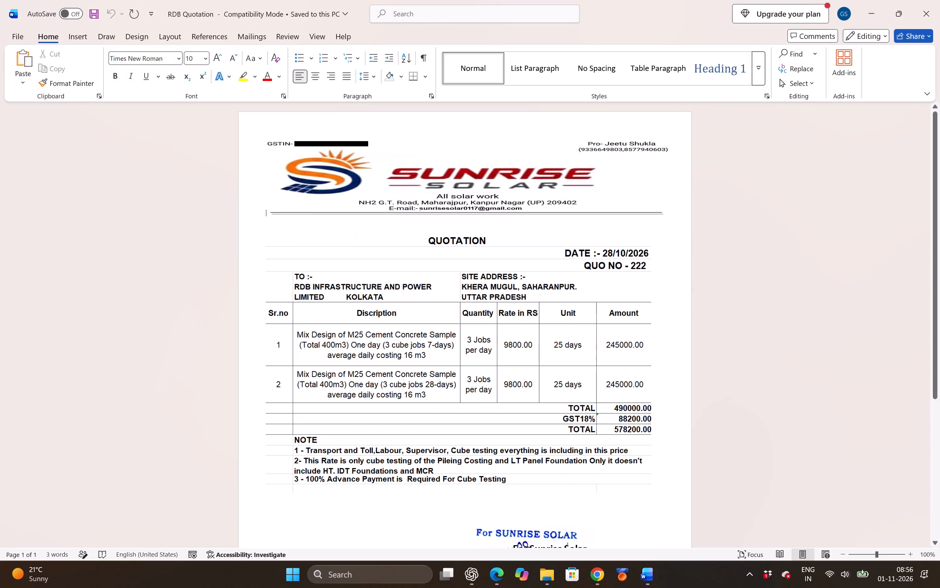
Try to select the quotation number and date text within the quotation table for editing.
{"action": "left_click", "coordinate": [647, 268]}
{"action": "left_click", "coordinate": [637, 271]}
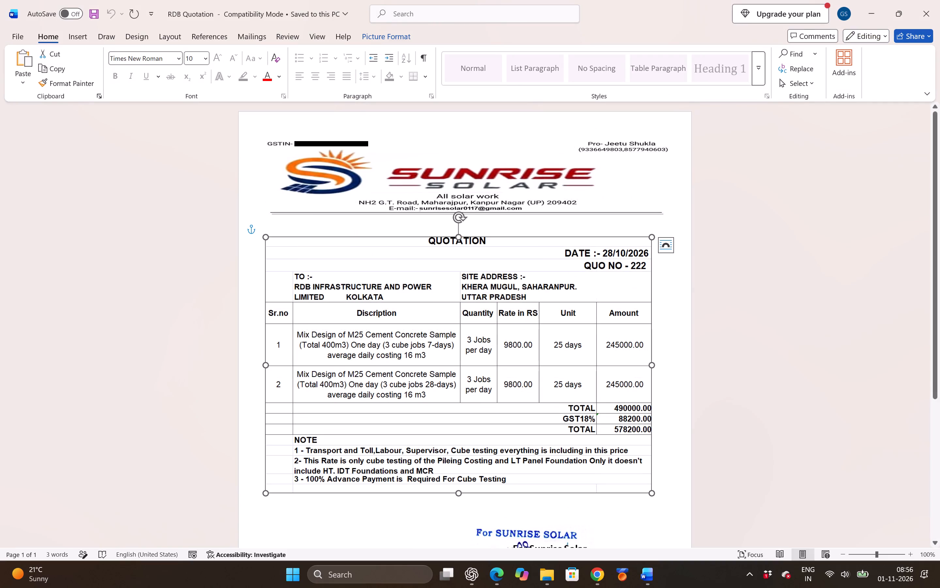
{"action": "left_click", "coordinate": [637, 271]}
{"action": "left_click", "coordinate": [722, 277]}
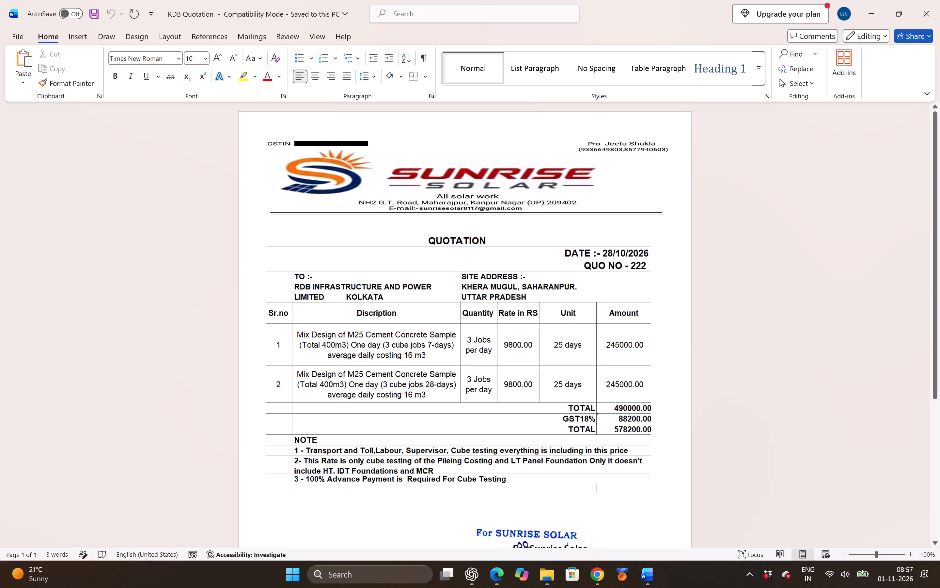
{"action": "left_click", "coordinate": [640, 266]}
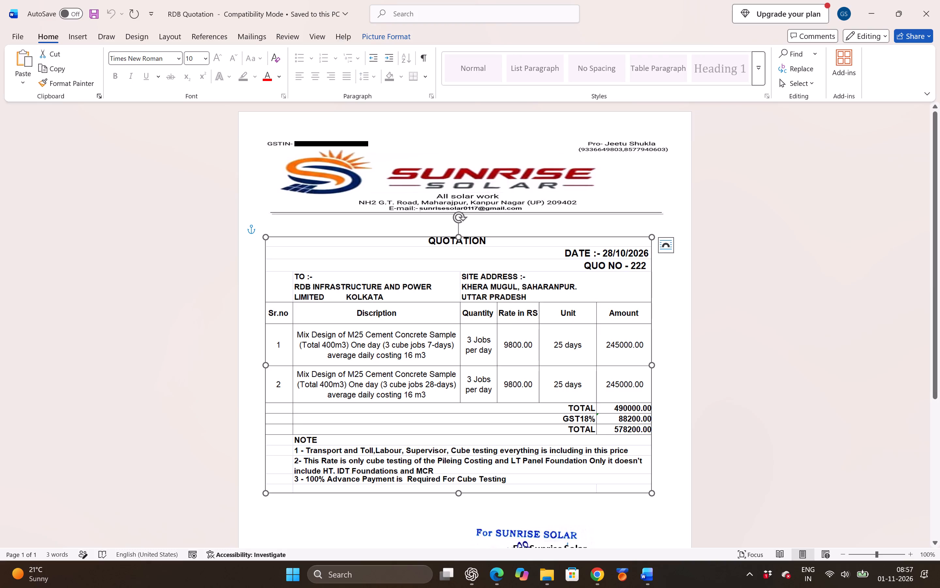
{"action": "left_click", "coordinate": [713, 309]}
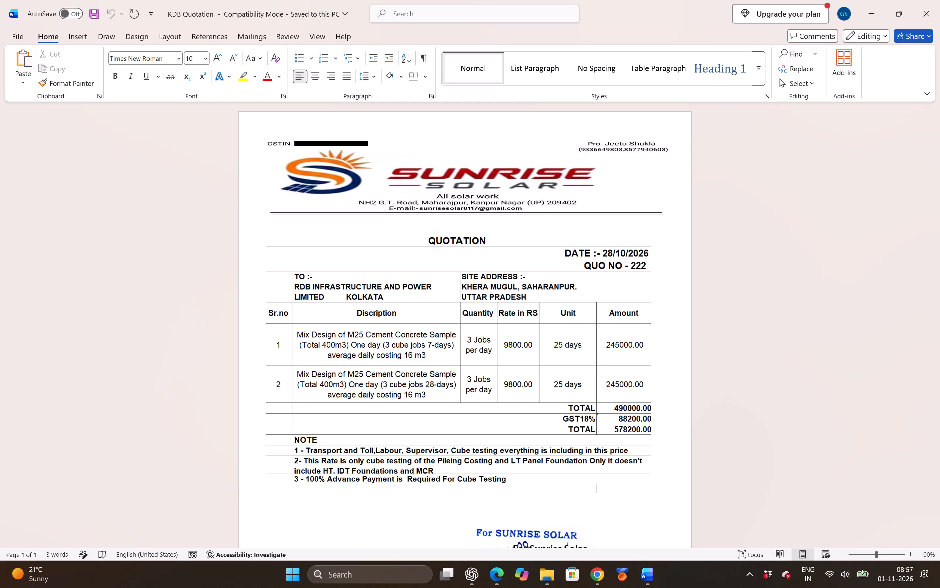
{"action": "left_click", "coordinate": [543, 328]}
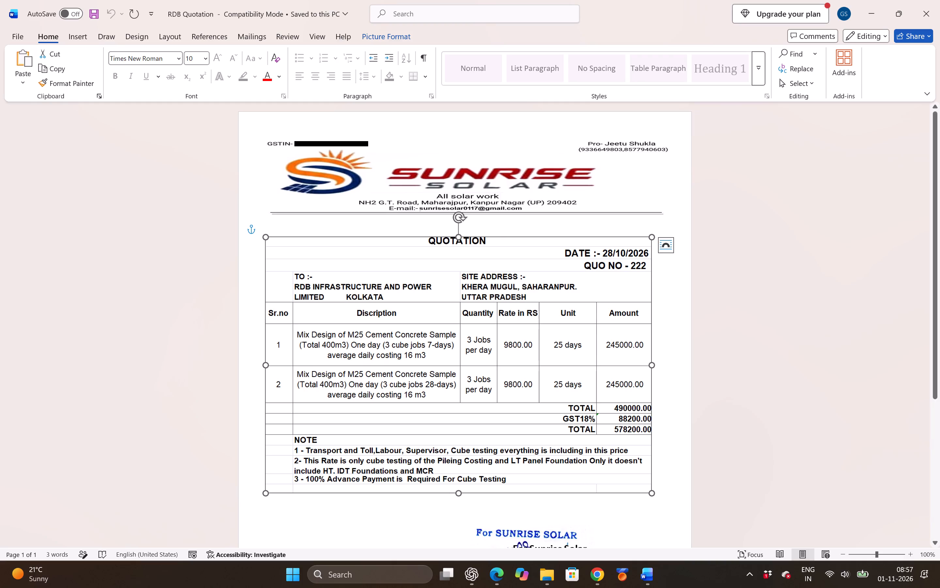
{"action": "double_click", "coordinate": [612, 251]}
Move the quotation table picture slightly up and sideways so it sits centred beneath the Sunrise Solar letterhead.
{"action": "left_click_drag", "start_coordinate": [542, 280], "coordinate": [604, 263]}
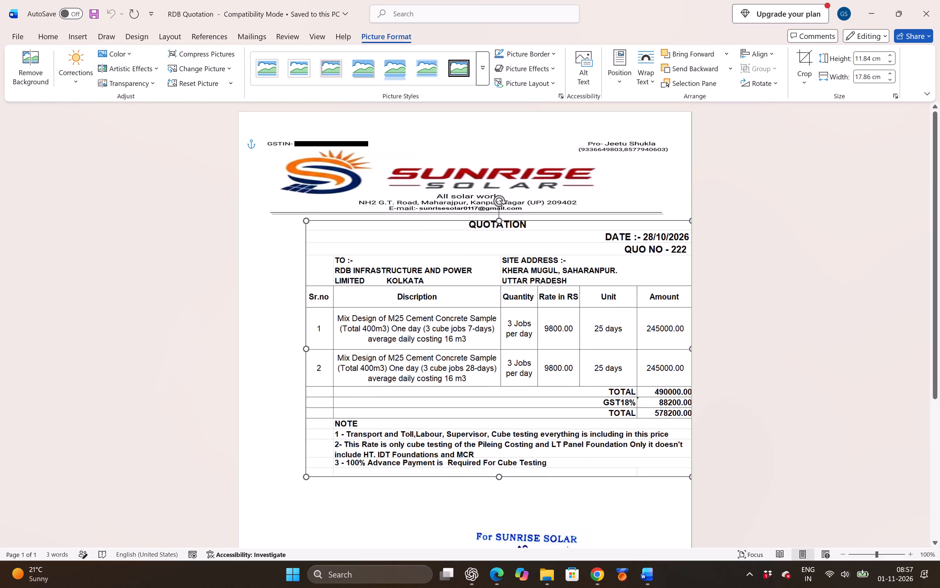
{"action": "left_click_drag", "start_coordinate": [604, 263], "coordinate": [561, 273]}
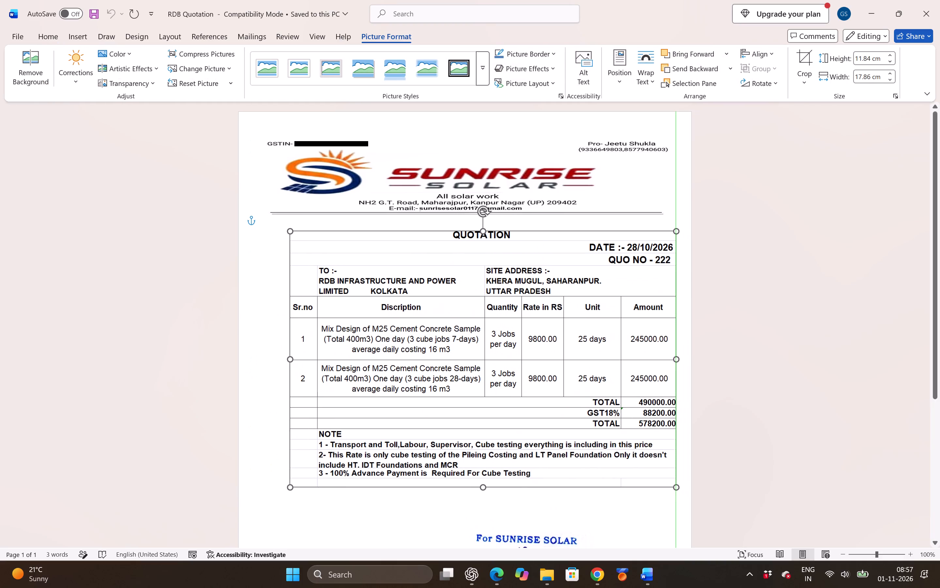
{"action": "left_click_drag", "start_coordinate": [561, 273], "coordinate": [550, 272]}
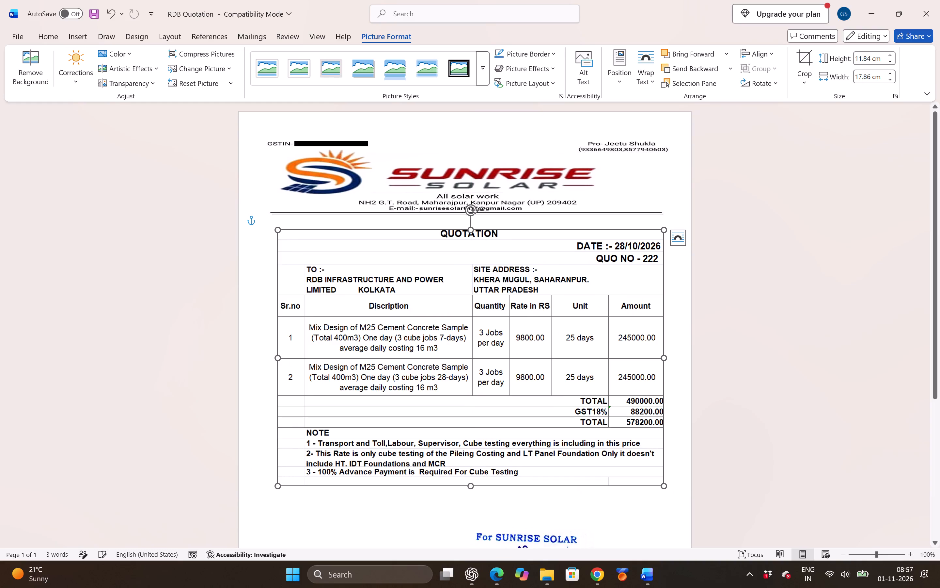
{"action": "left_click", "coordinate": [609, 196]}
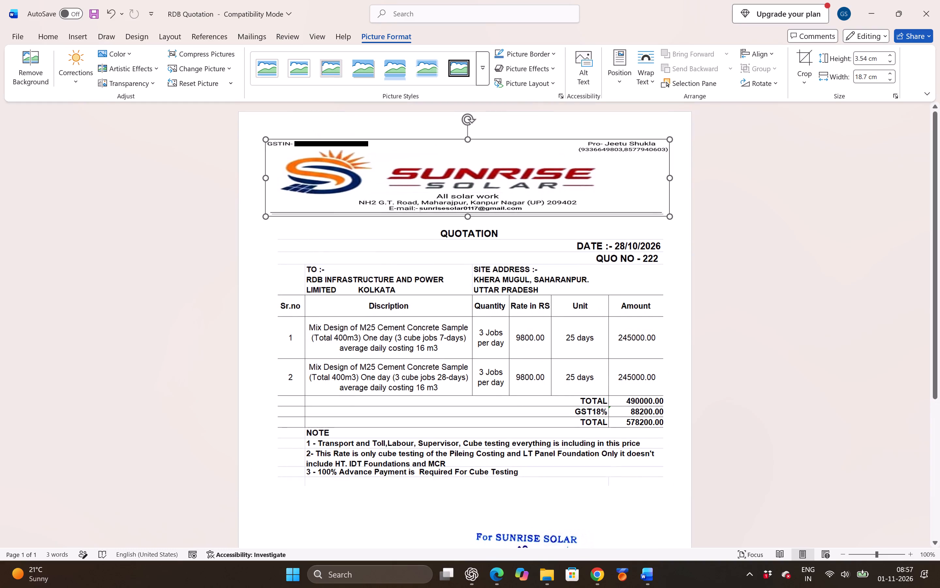
{"action": "left_click", "coordinate": [726, 268]}
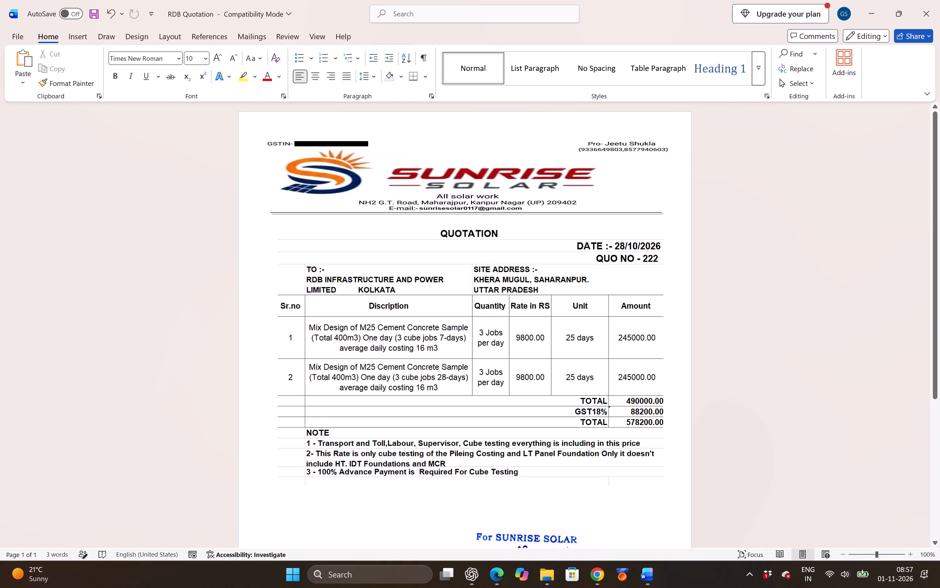
{"action": "left_click", "coordinate": [602, 314]}
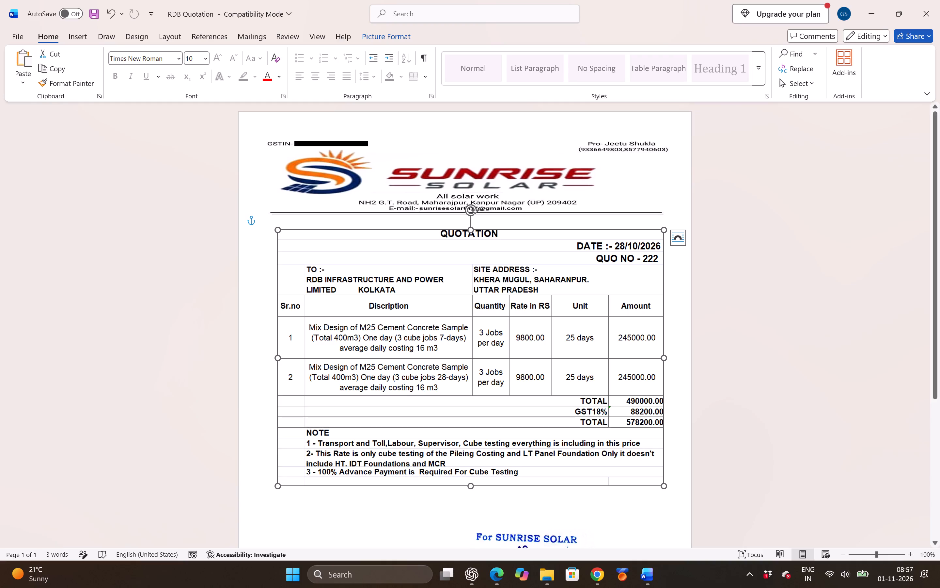
{"action": "left_click_drag", "start_coordinate": [585, 327], "coordinate": [579, 326]}
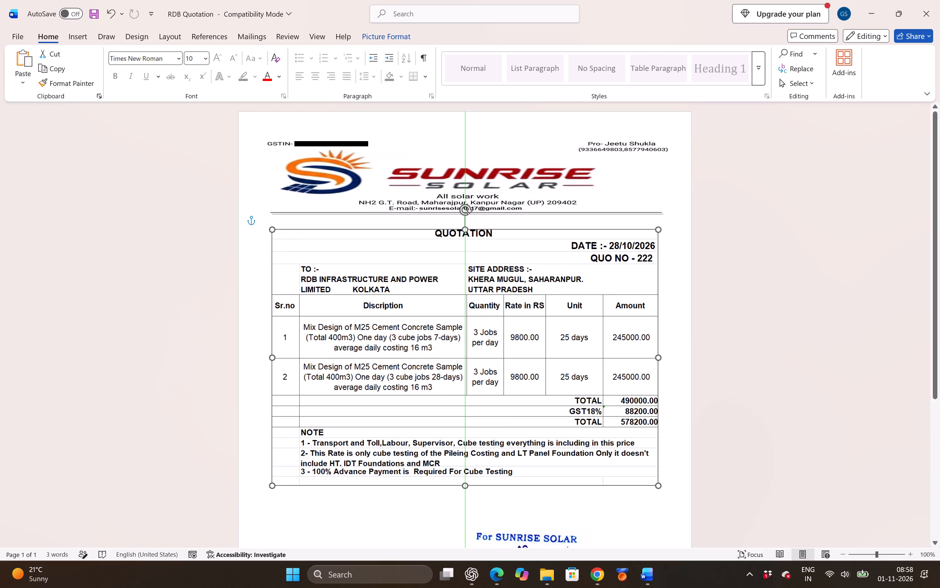
{"action": "left_click_drag", "start_coordinate": [579, 326], "coordinate": [582, 326]}
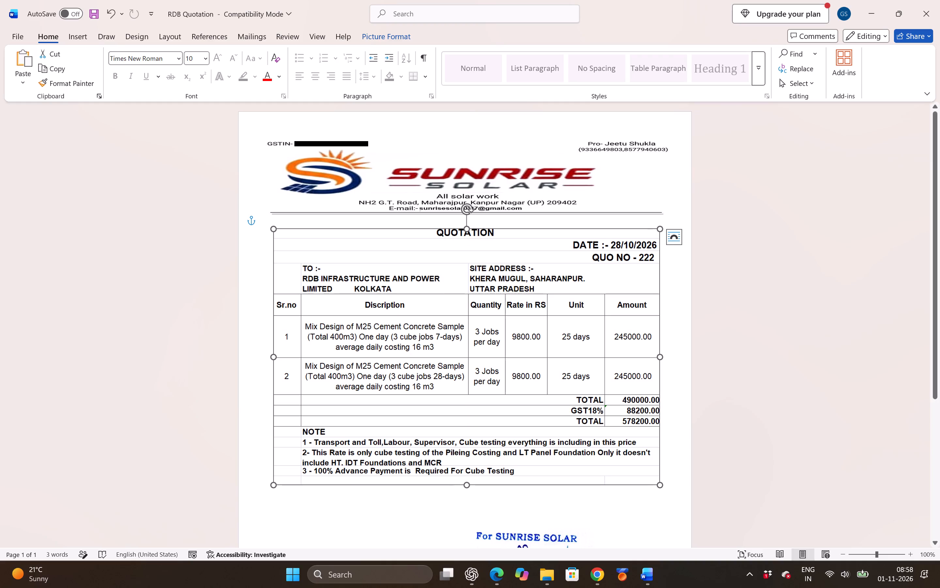
{"action": "left_click", "coordinate": [774, 252]}
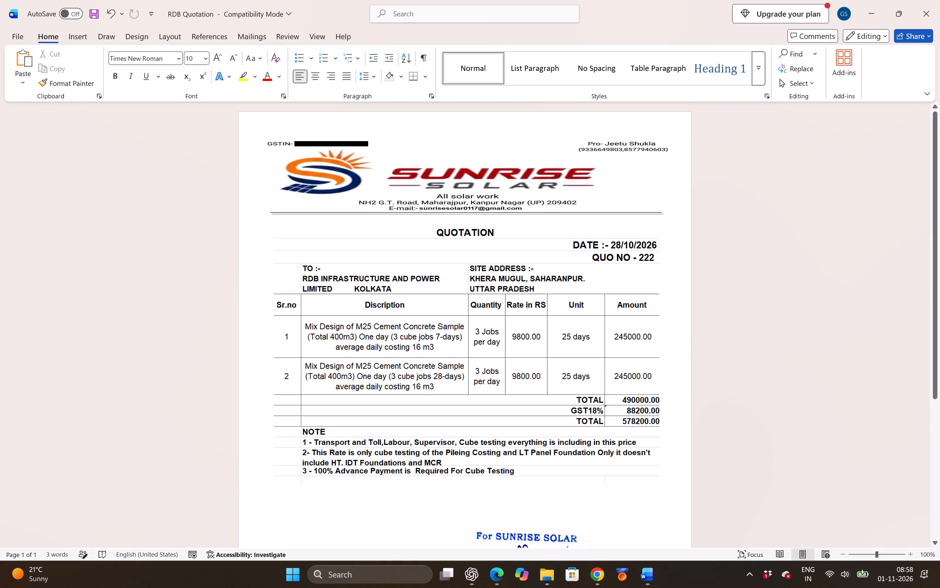
{"action": "scroll", "coordinate": [599, 348], "scroll_direction": "down", "scroll_amount": 2}
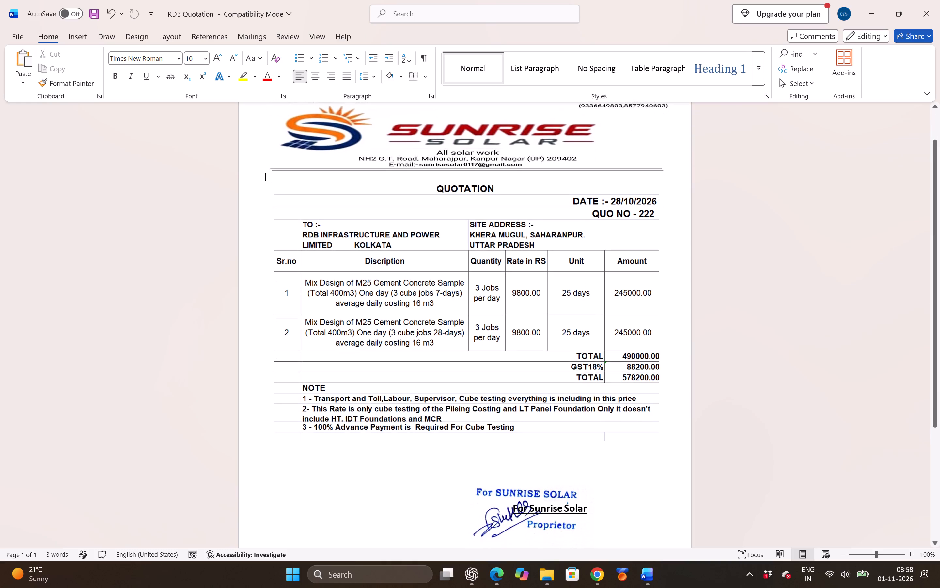
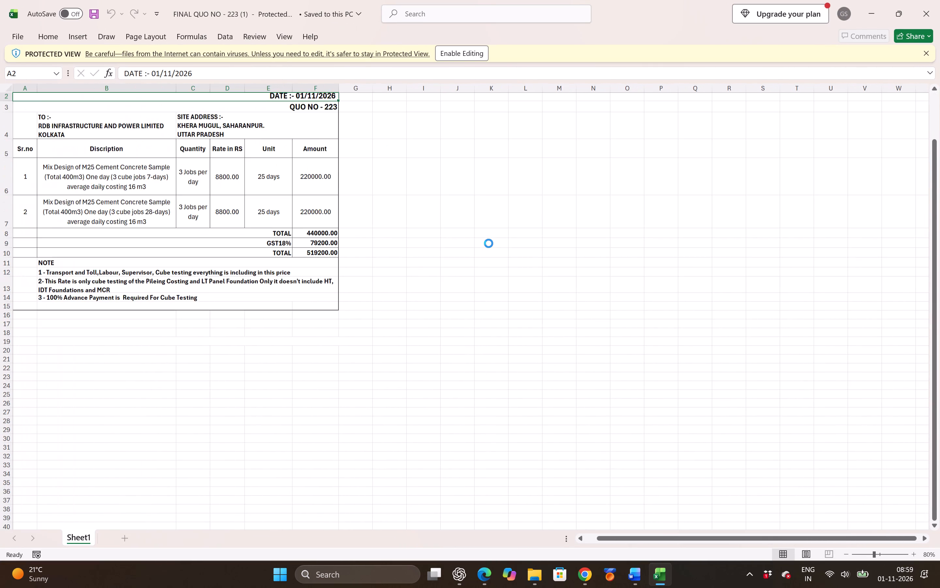
Examine the quotation on Sheet1 of the FINAL QUO NO - 223 workbook at an enlarged size, from its heading to the notes.
{"action": "scroll", "coordinate": [489, 243], "scroll_direction": "up", "scroll_amount": 2}
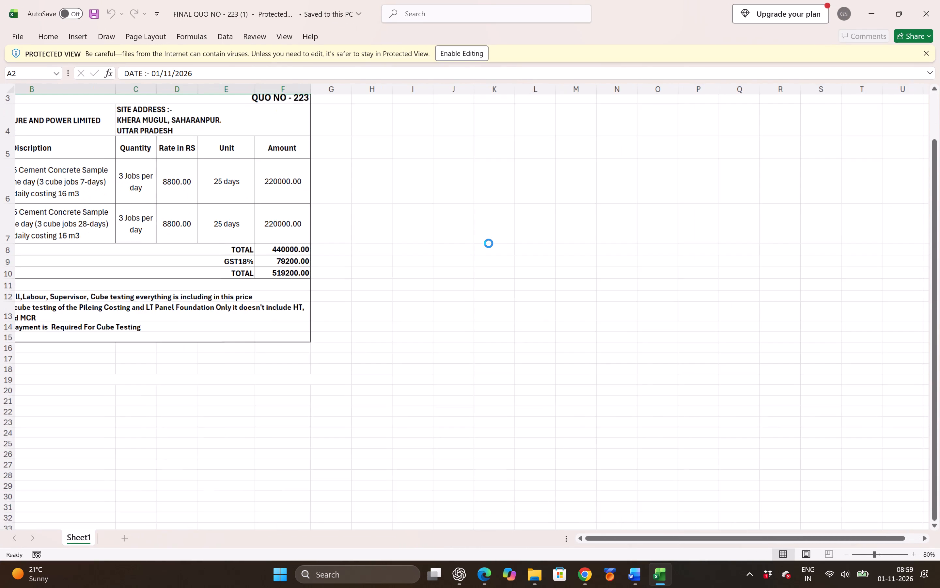
{"action": "scroll", "coordinate": [489, 243], "scroll_direction": "right", "scroll_amount": 1}
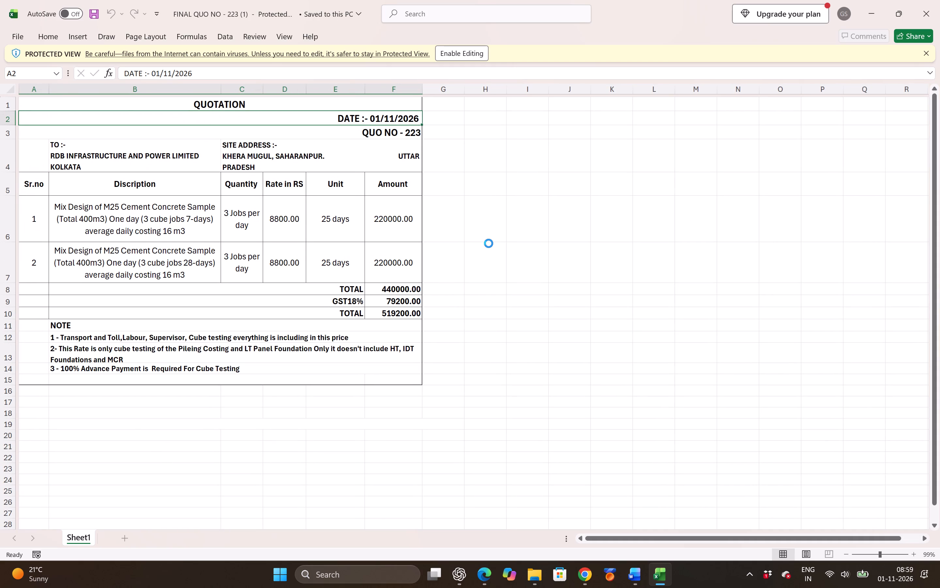
{"action": "scroll", "coordinate": [489, 243], "scroll_direction": "right", "scroll_amount": 1}
{"action": "scroll", "coordinate": [489, 243], "scroll_direction": "up", "scroll_amount": 1}
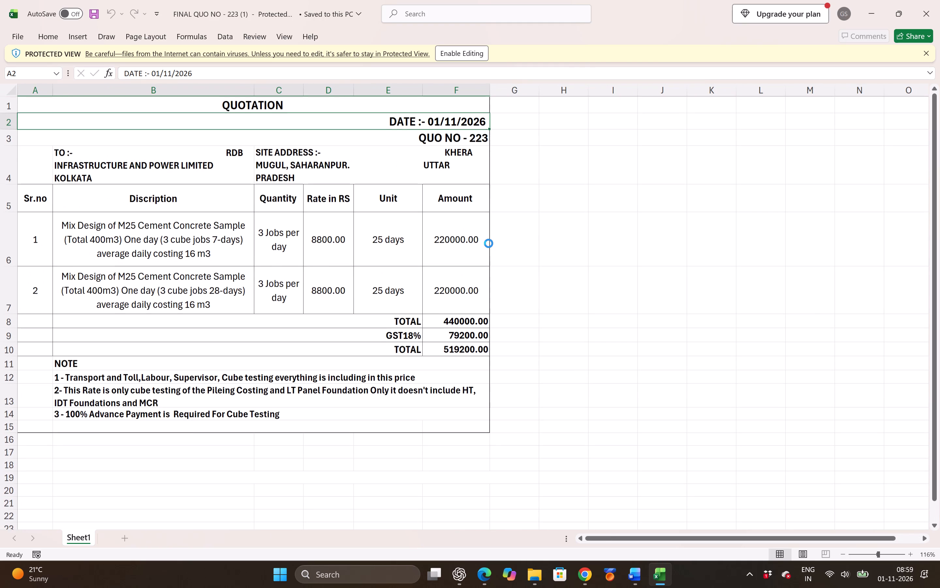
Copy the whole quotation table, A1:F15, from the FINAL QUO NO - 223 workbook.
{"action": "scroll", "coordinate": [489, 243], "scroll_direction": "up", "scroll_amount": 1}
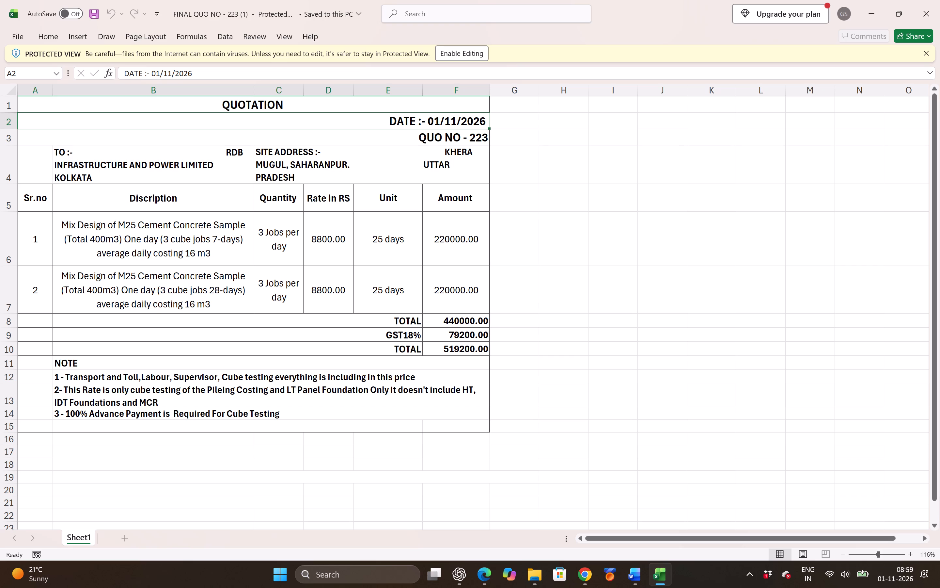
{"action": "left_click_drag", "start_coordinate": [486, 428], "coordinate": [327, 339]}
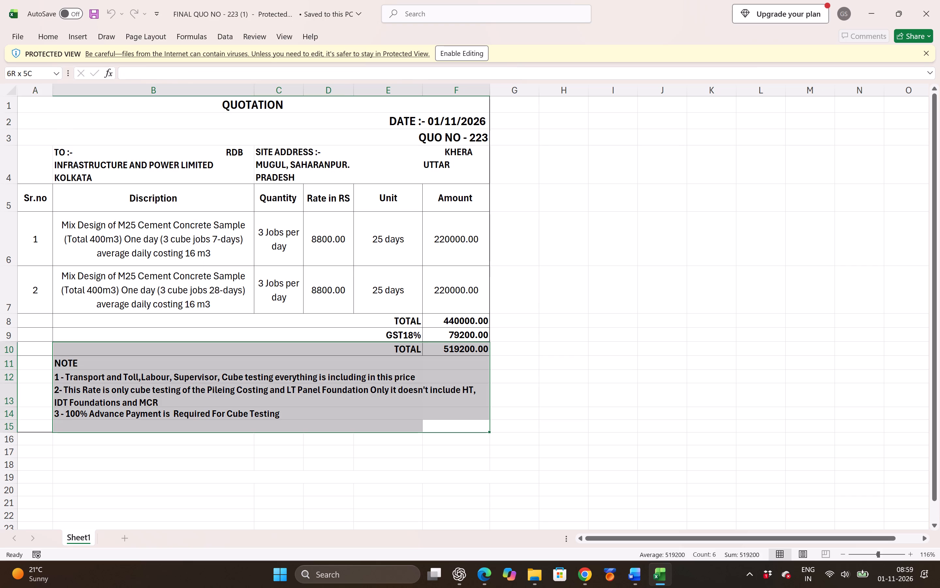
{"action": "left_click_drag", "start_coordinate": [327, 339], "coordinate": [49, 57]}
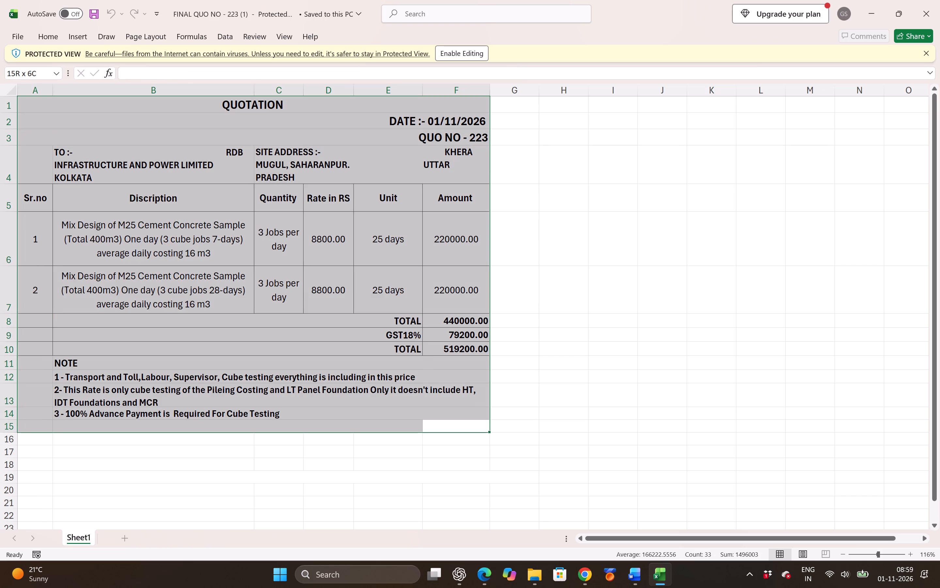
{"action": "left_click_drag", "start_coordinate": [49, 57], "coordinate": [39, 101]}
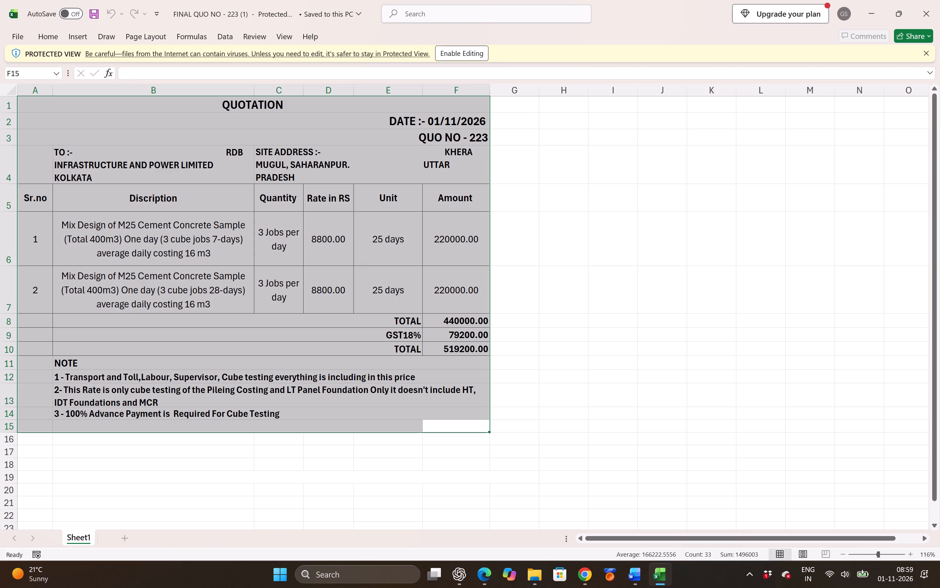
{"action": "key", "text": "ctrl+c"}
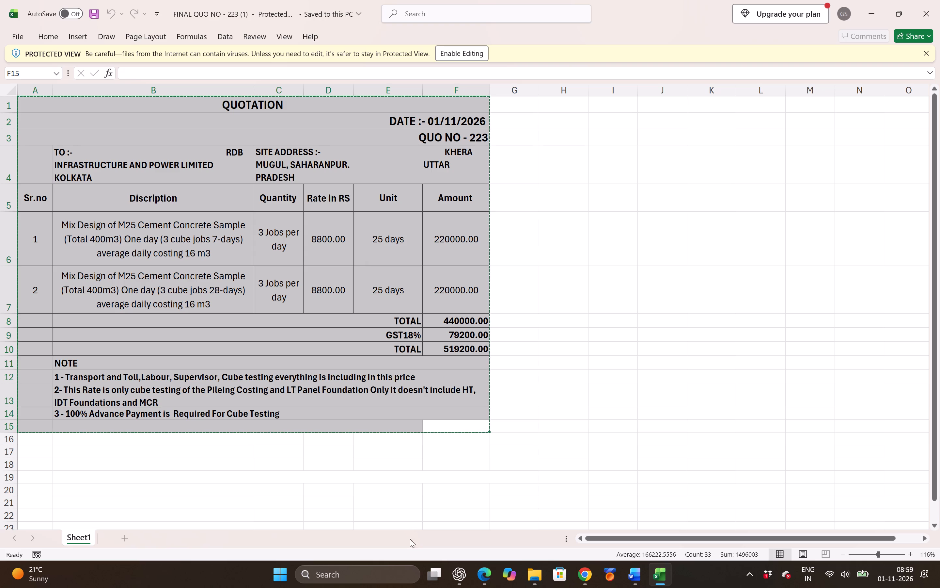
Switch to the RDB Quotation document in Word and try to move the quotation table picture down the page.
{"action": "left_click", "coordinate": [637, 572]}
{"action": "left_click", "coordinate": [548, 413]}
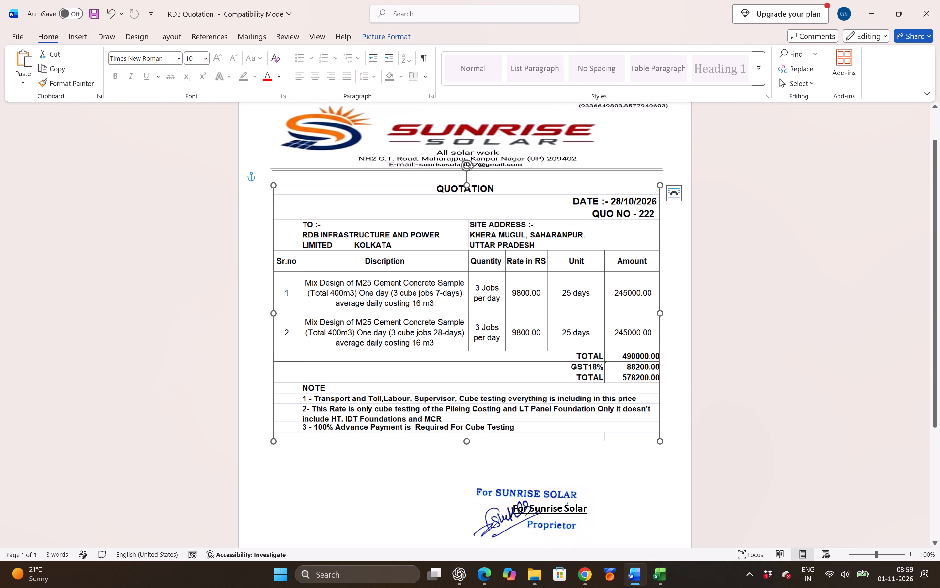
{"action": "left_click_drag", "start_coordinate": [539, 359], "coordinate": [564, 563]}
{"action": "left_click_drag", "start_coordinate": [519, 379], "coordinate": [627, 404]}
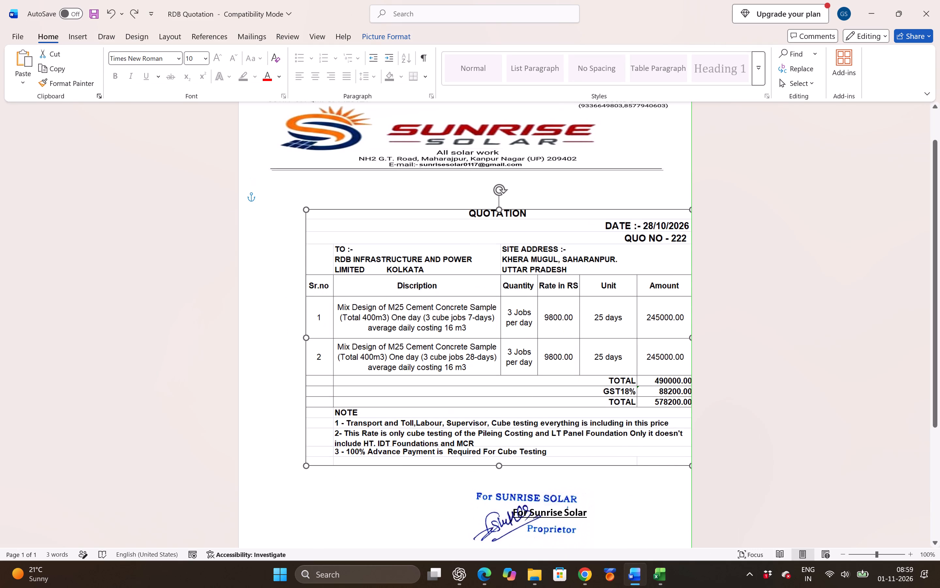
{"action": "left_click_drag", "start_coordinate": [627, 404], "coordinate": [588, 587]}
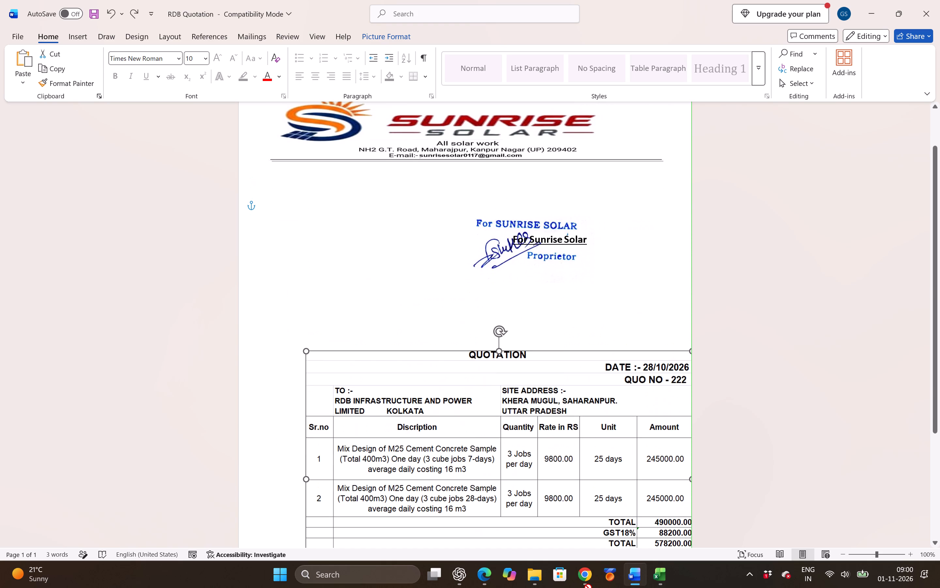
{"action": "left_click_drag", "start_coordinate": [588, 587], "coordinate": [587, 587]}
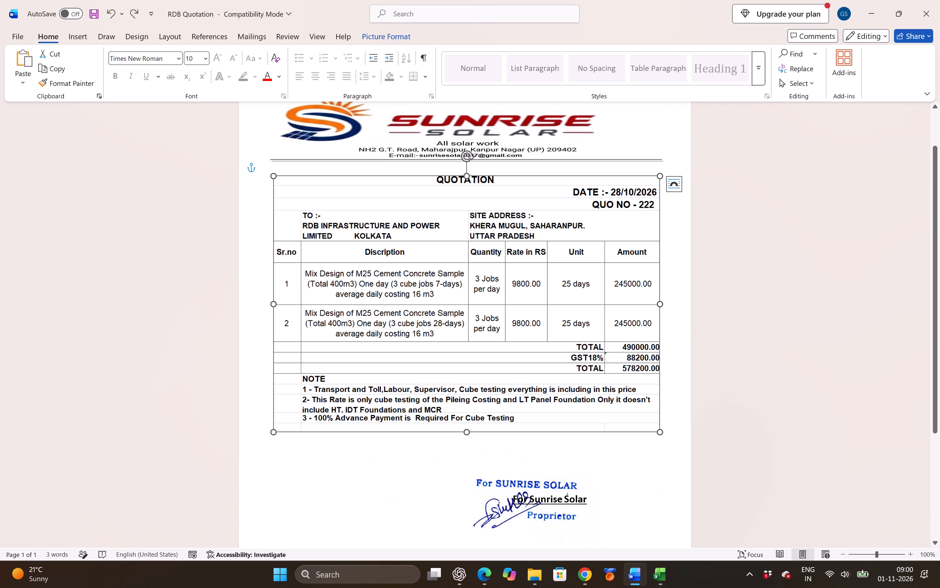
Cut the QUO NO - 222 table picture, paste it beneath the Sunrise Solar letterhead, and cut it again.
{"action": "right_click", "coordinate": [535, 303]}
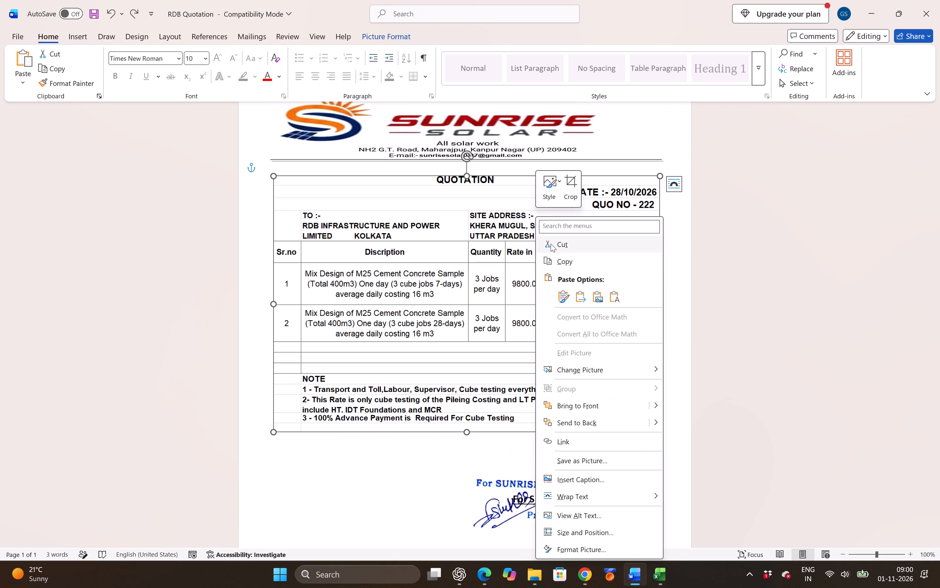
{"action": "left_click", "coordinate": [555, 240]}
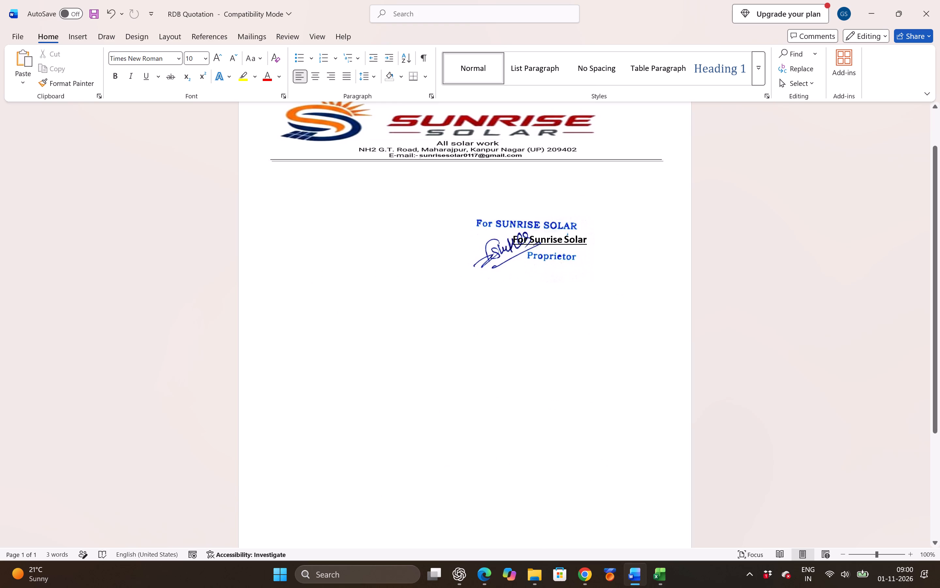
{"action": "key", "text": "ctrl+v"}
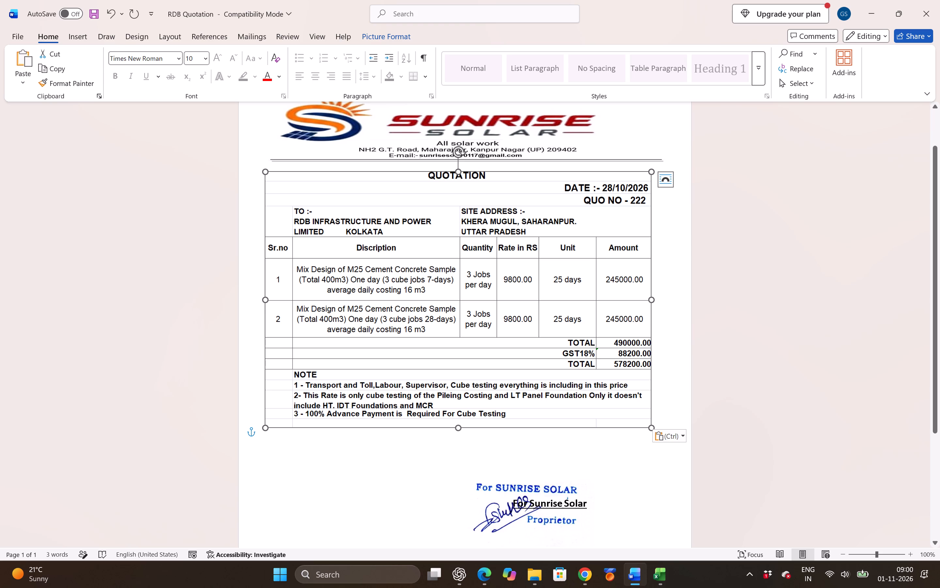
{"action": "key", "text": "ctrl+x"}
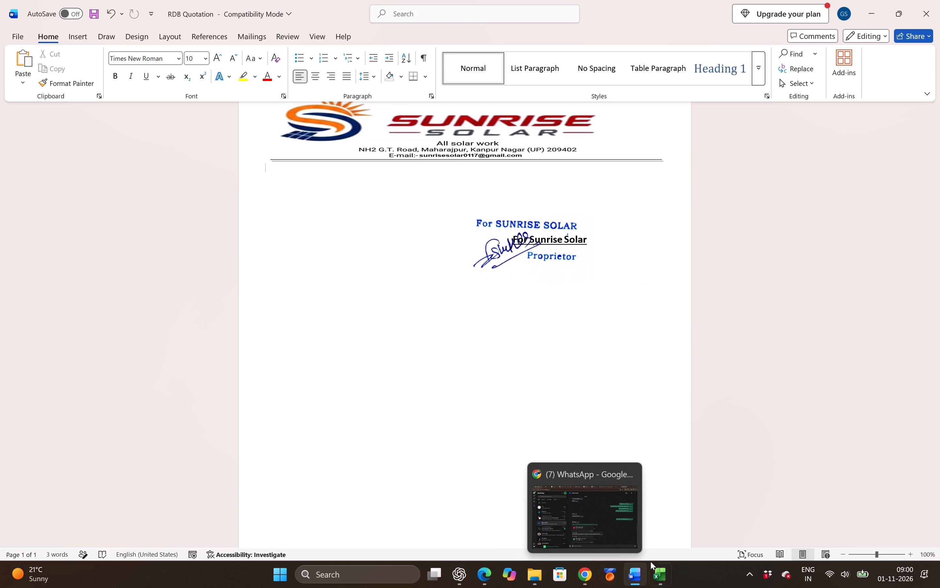
Switch to Excel and copy the complete quotation table for QUO NO - 223, A1:F15, again.
{"action": "left_click", "coordinate": [658, 570]}
{"action": "left_click", "coordinate": [455, 425]}
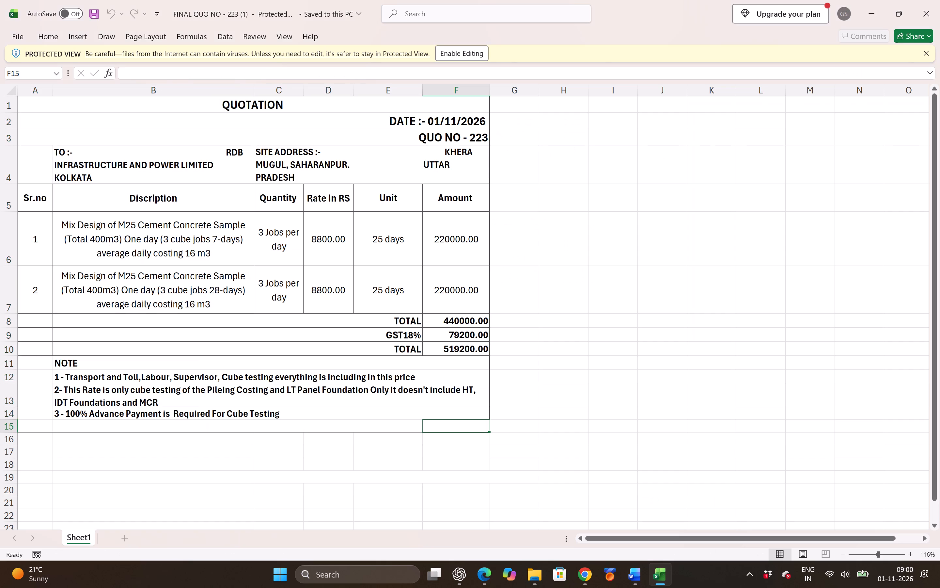
{"action": "left_click_drag", "start_coordinate": [478, 427], "coordinate": [251, 185]}
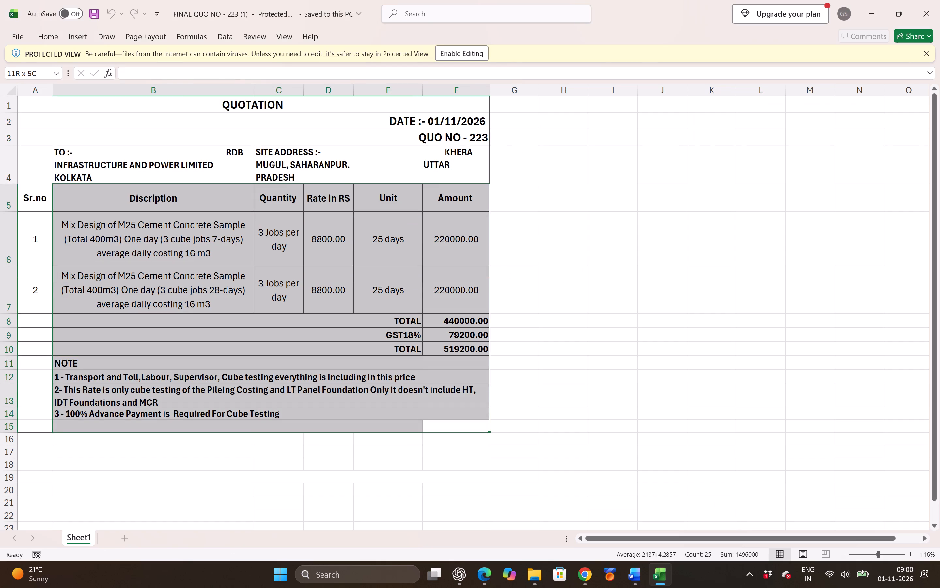
{"action": "left_click_drag", "start_coordinate": [251, 185], "coordinate": [218, 86]}
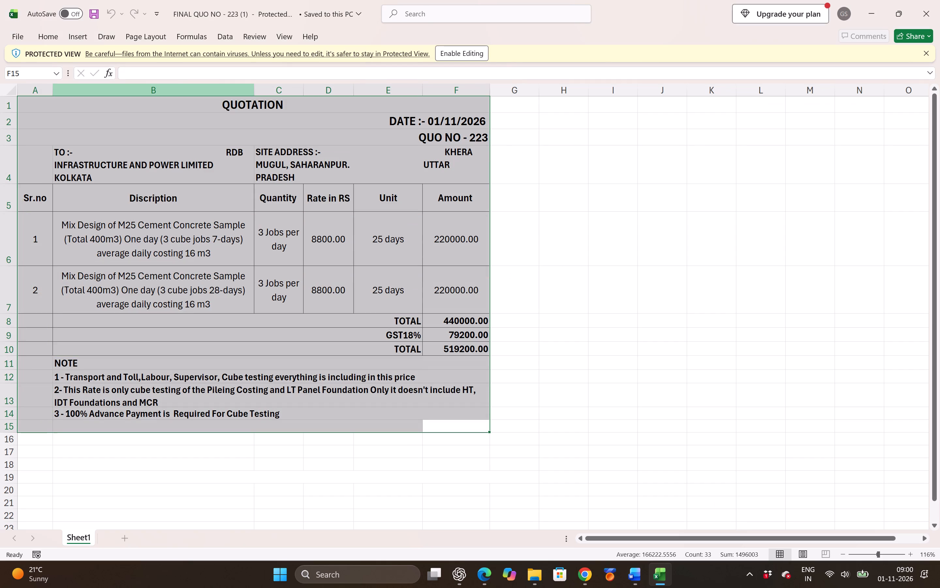
{"action": "key", "text": "ctrl+c"}
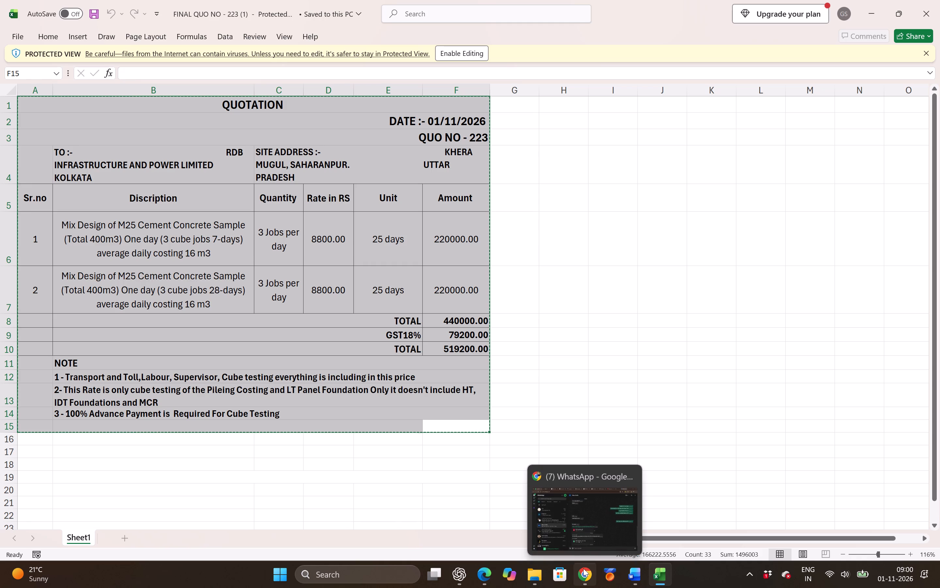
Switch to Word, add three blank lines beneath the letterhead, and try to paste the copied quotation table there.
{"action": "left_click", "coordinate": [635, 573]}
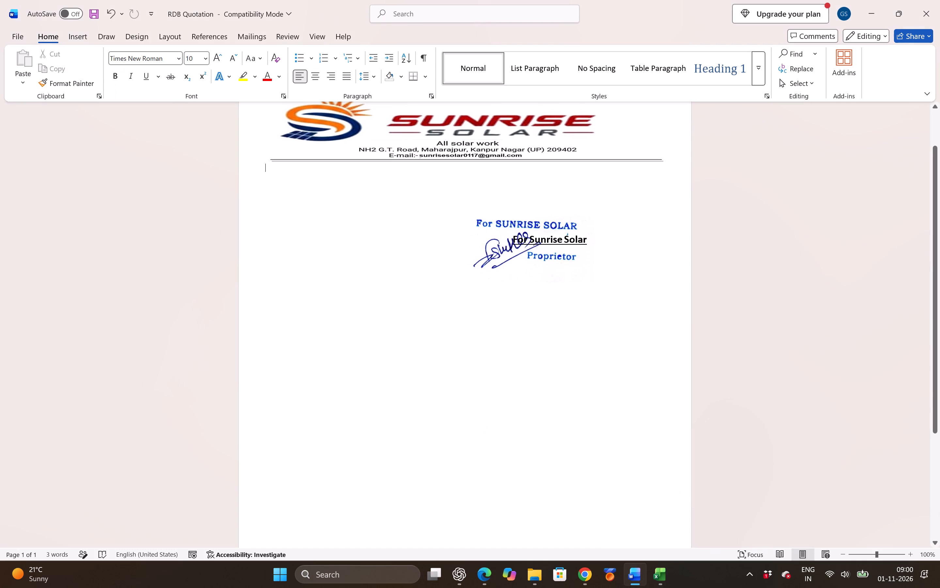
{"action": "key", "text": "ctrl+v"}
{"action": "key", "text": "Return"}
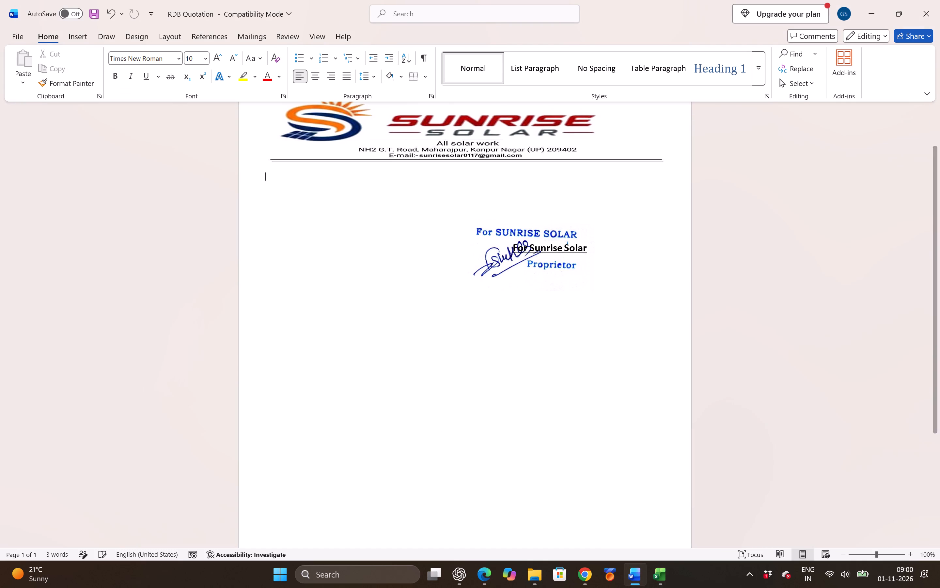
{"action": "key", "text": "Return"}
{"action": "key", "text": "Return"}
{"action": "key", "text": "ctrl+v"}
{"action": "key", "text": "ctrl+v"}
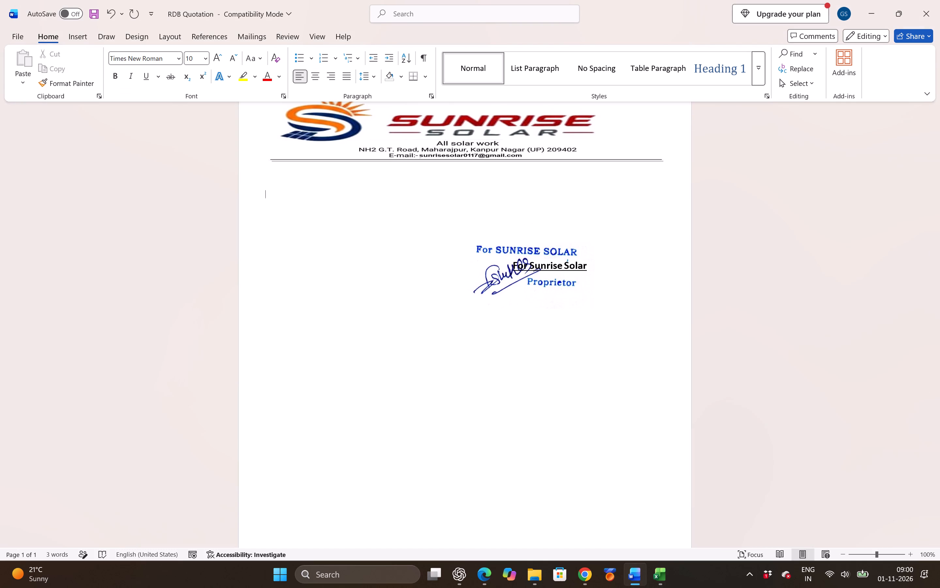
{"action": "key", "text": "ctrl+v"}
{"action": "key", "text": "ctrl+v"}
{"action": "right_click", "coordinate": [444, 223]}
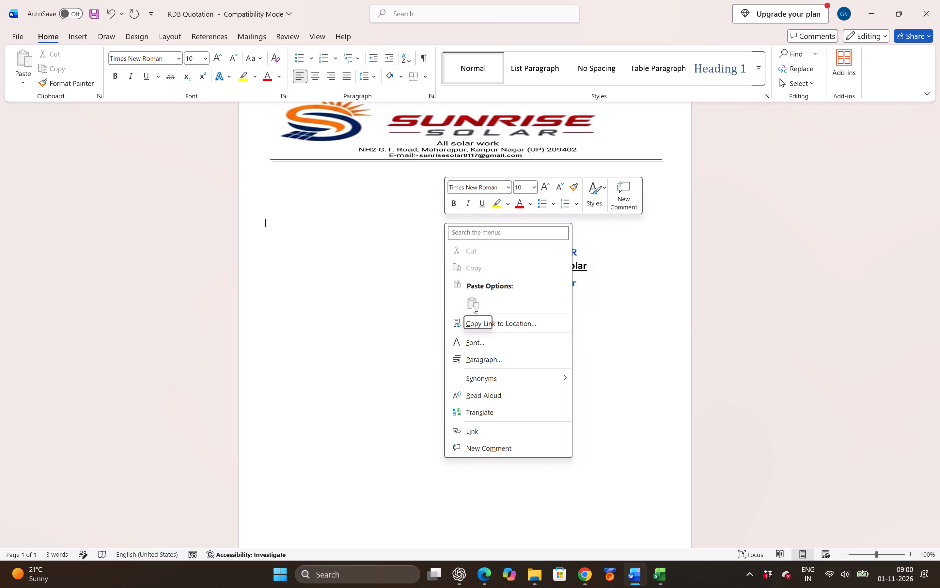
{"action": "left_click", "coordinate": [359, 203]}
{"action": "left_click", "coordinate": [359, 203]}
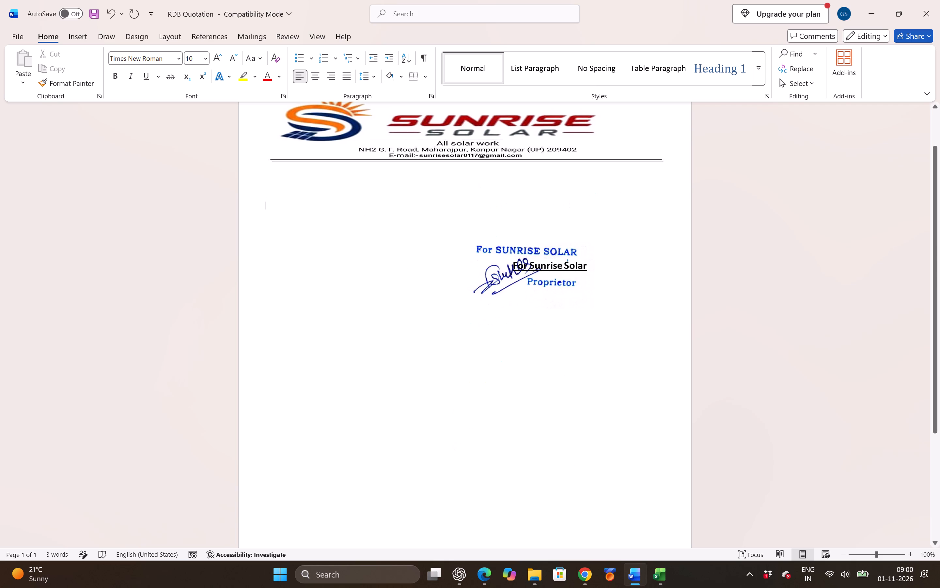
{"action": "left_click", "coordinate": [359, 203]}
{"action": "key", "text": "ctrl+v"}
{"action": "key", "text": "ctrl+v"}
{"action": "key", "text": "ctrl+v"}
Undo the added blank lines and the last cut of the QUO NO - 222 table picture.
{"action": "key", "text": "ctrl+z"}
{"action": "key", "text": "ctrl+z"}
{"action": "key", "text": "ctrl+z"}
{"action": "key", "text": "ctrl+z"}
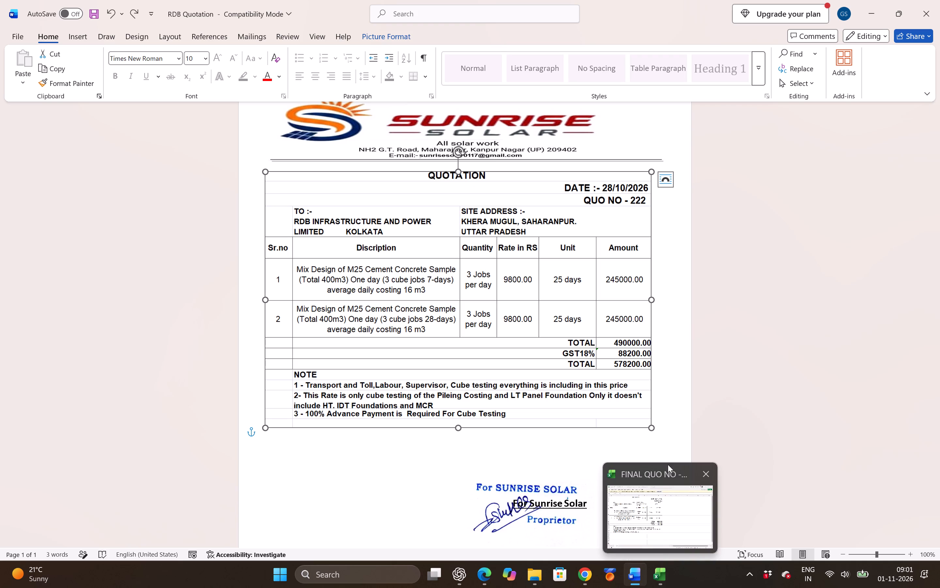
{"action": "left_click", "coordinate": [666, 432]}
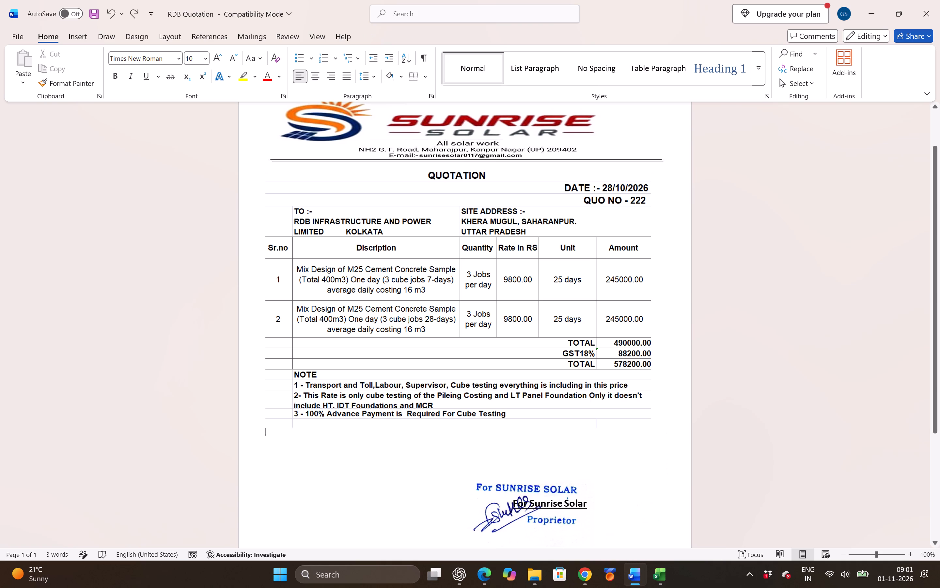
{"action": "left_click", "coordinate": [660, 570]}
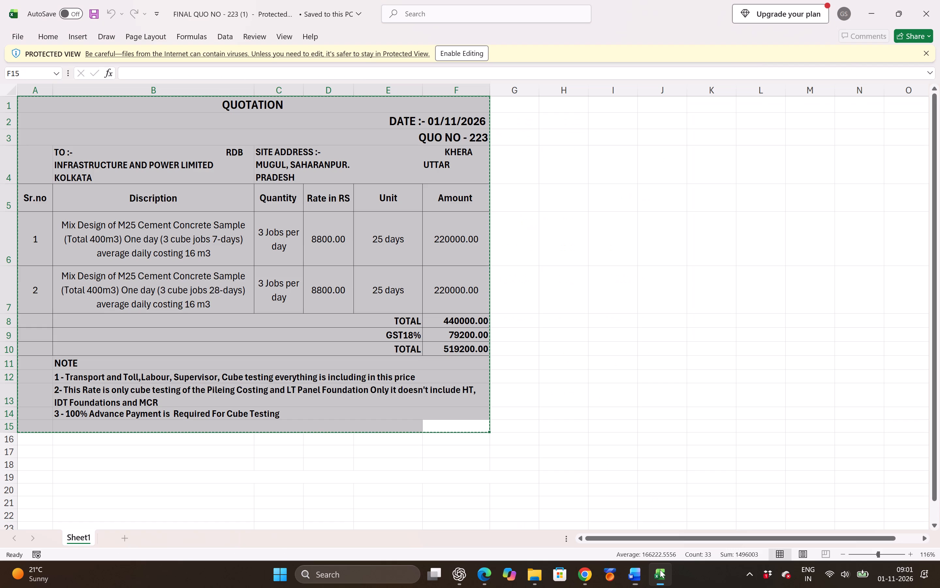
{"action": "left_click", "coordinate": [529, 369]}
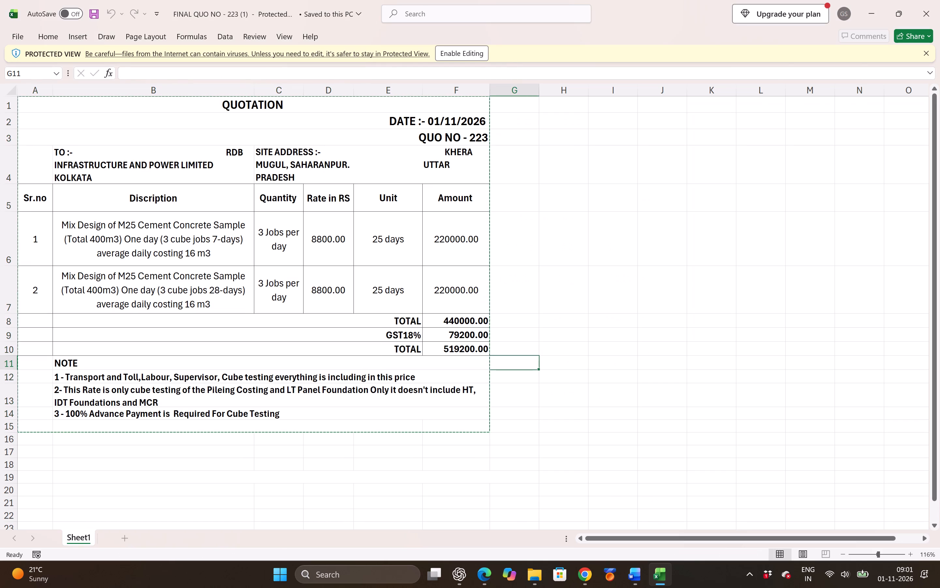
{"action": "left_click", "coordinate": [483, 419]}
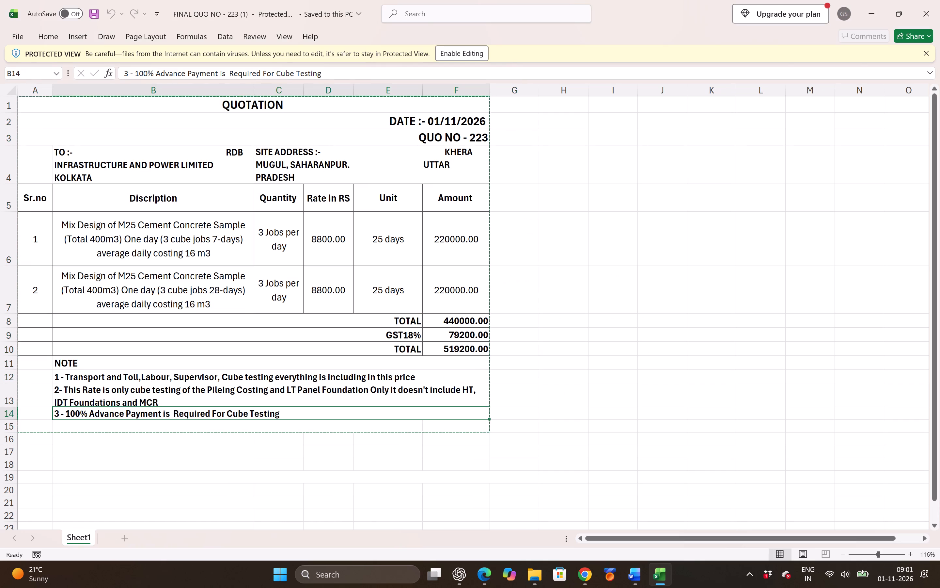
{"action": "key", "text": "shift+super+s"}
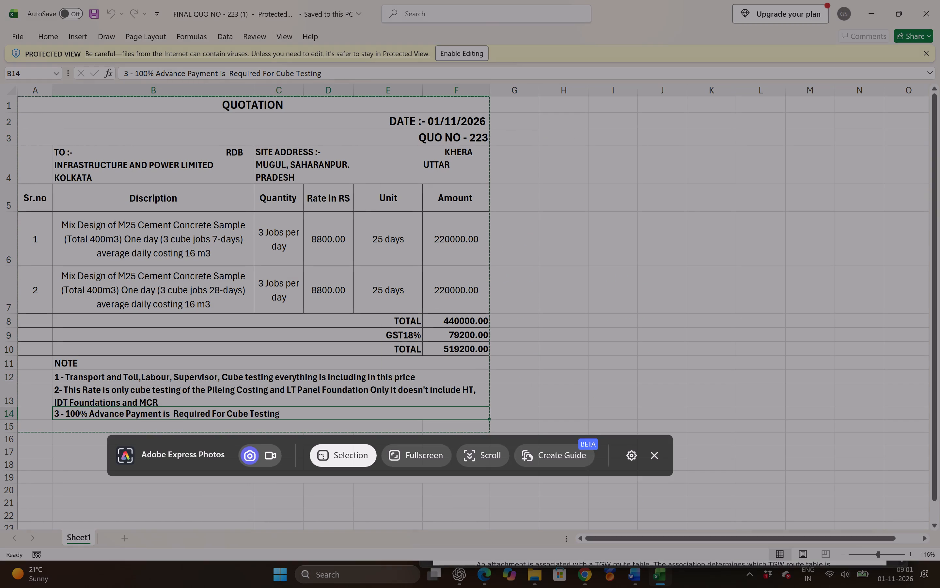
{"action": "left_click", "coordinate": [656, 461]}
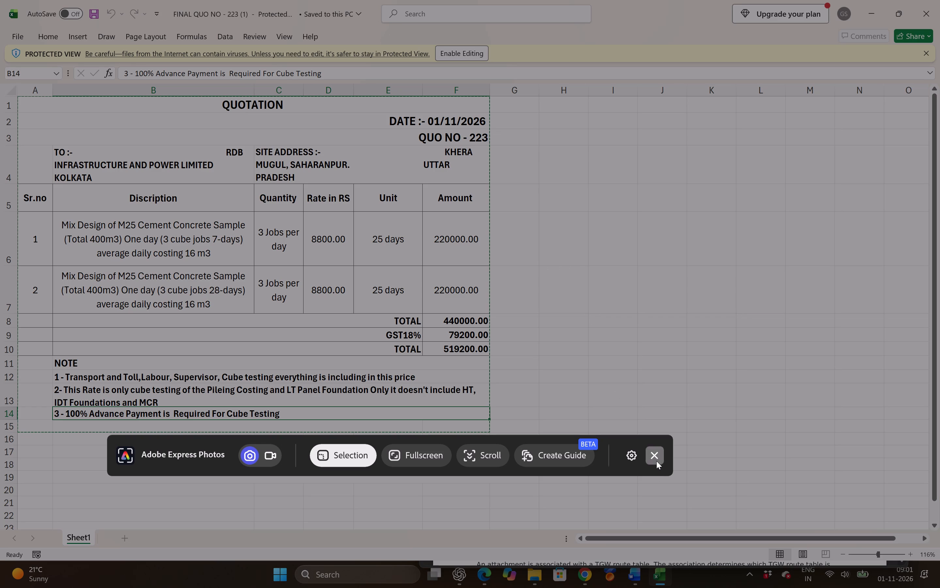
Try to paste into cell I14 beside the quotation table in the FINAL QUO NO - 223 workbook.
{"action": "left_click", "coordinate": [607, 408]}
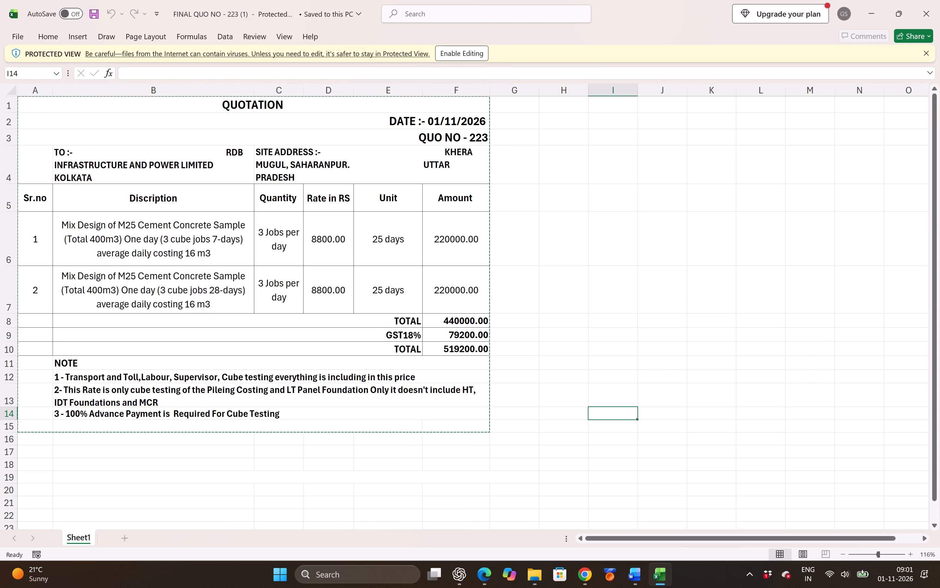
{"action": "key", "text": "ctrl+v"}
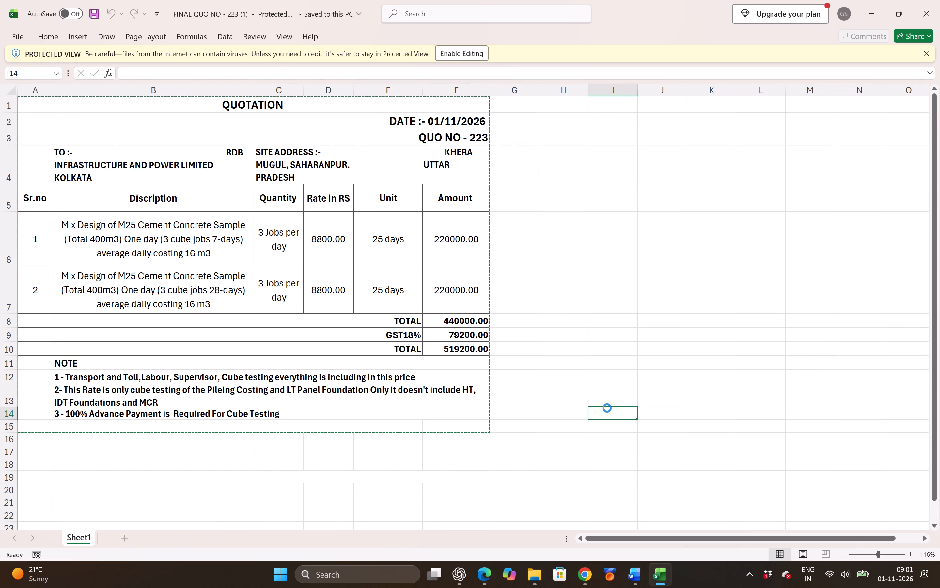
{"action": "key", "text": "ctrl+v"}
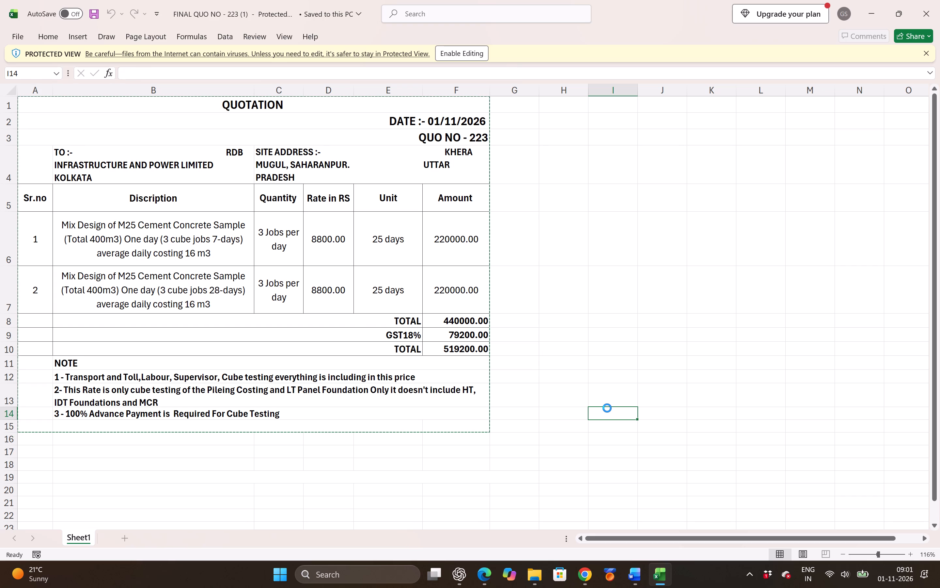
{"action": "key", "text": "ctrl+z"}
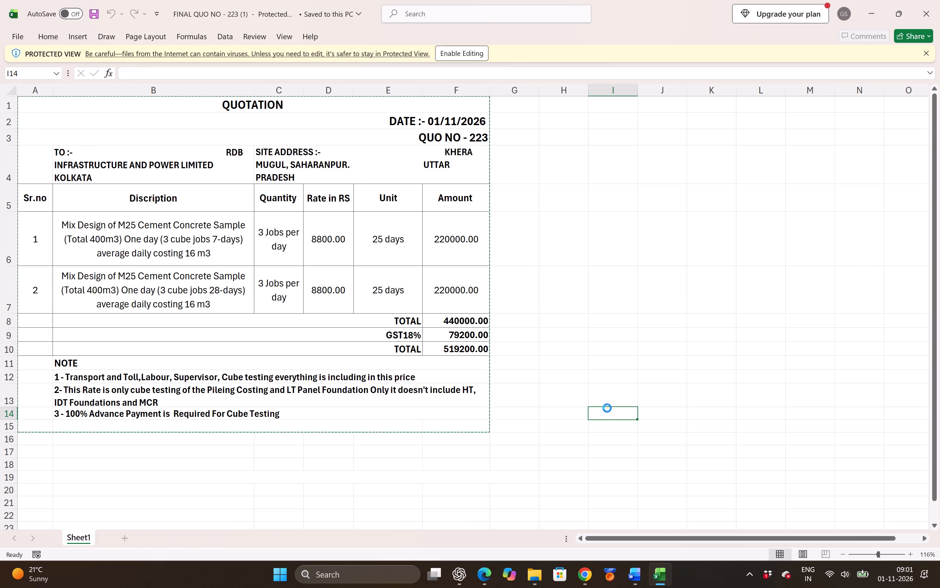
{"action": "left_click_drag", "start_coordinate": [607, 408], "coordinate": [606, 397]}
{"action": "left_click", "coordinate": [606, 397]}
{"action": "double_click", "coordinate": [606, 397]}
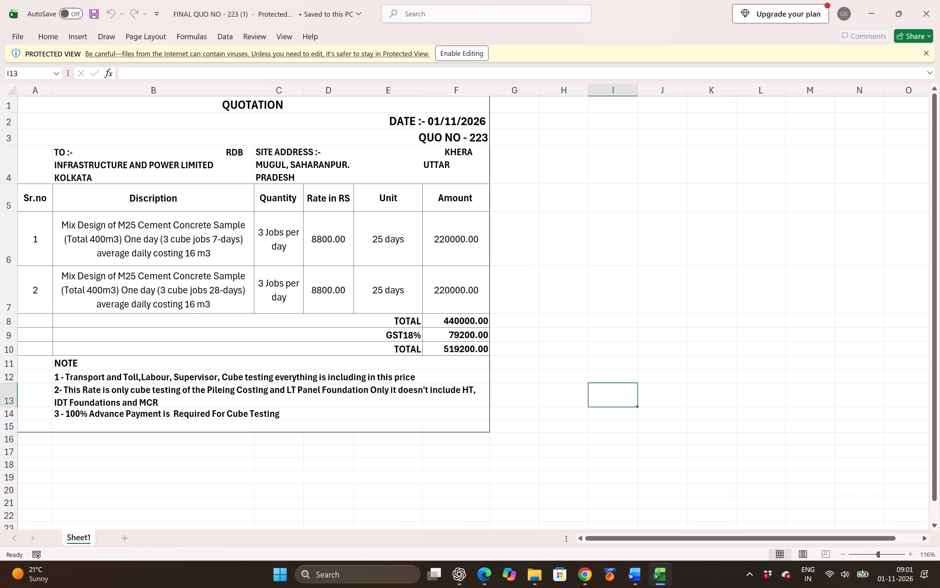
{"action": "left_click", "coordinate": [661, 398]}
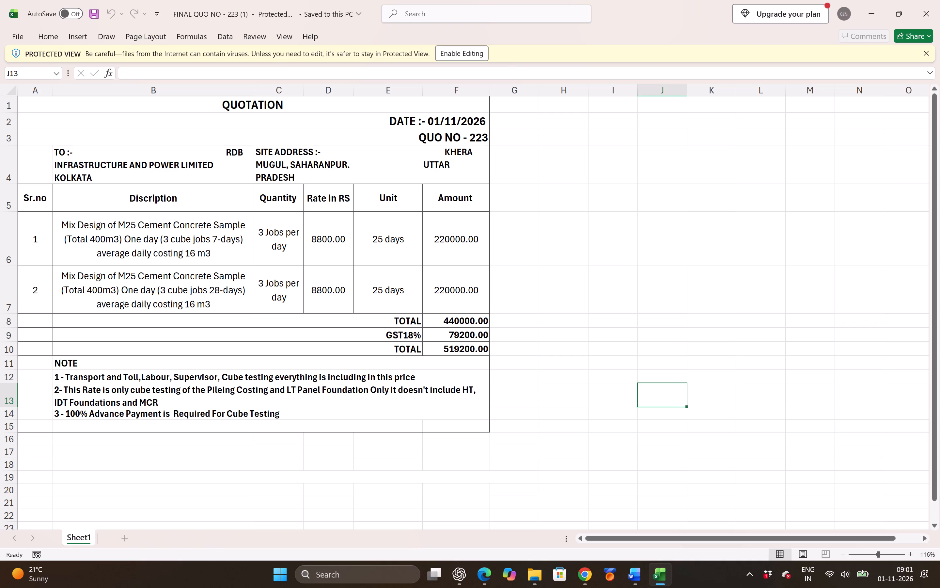
Capture a screenshot region of the complete QUO NO - 223 quotation table, covering A1:F15, in the Excel sheet.
{"action": "key", "text": "shift+super+s"}
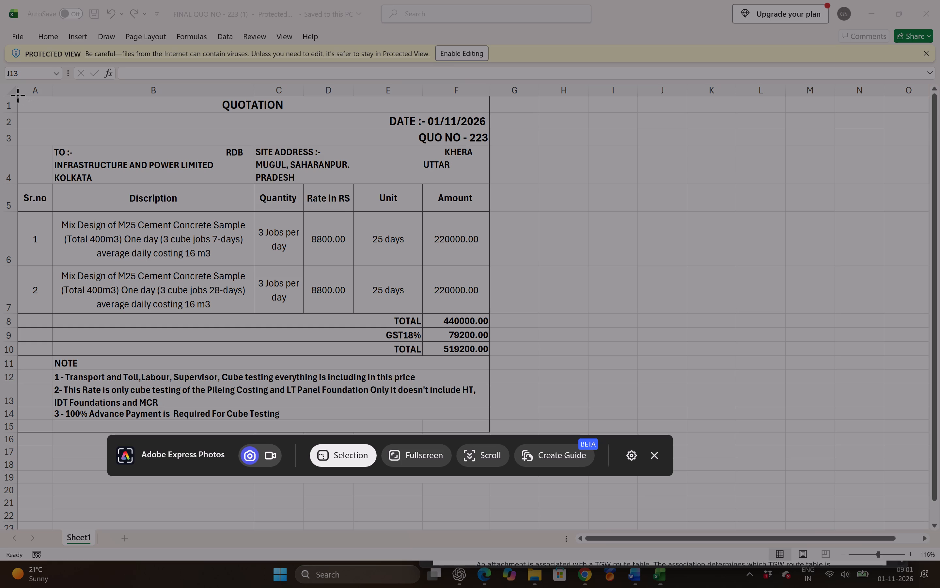
{"action": "left_click_drag", "start_coordinate": [18, 96], "coordinate": [214, 325]}
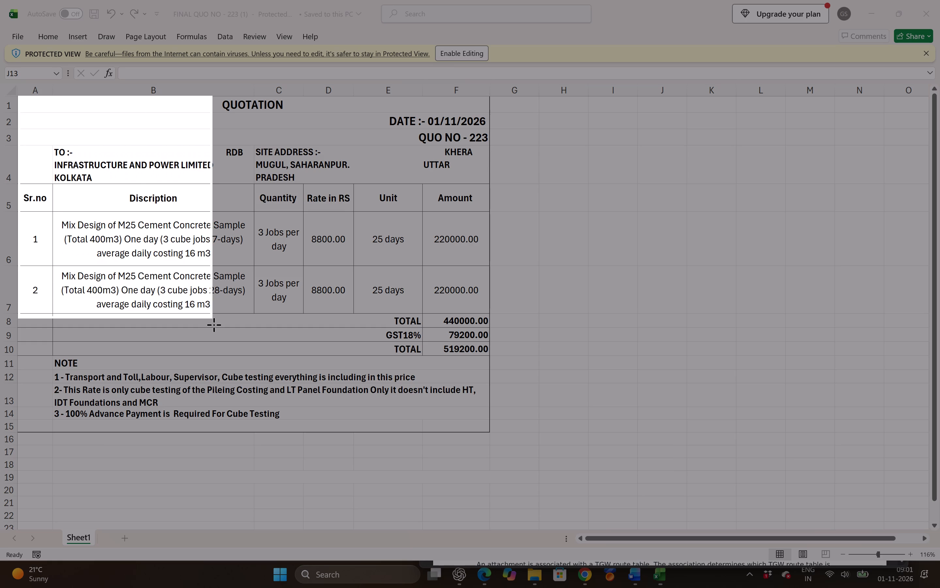
{"action": "left_click_drag", "start_coordinate": [214, 325], "coordinate": [375, 466]}
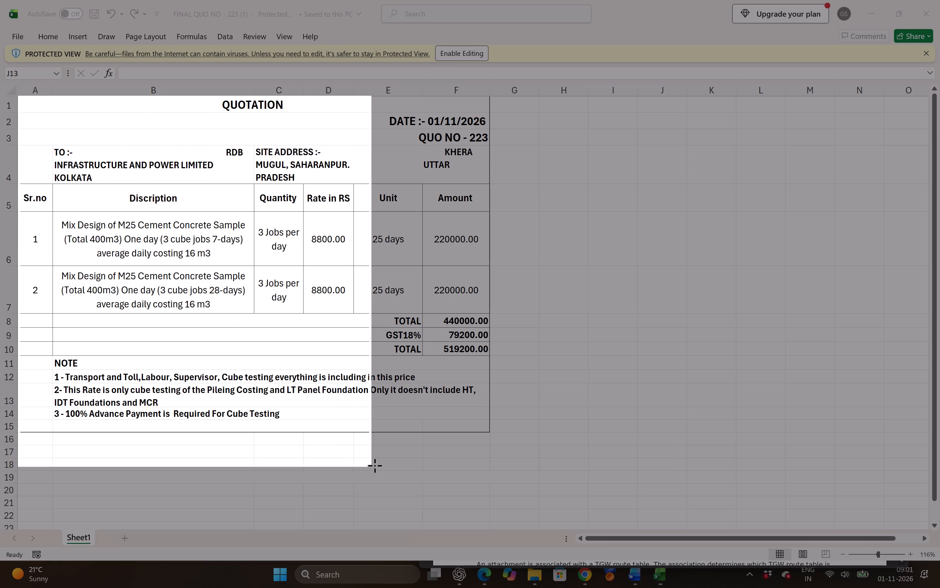
{"action": "left_click_drag", "start_coordinate": [375, 466], "coordinate": [488, 440]}
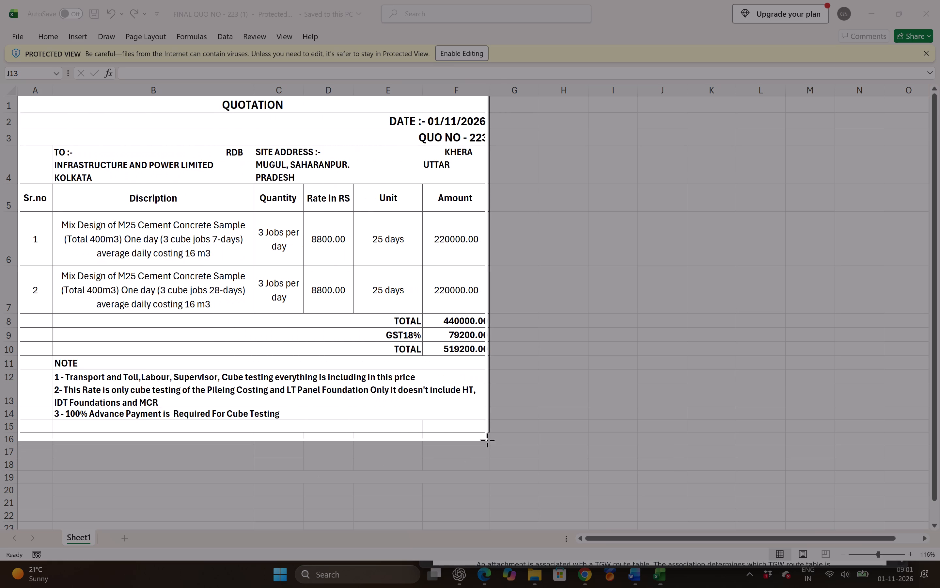
{"action": "left_click_drag", "start_coordinate": [488, 440], "coordinate": [491, 433]}
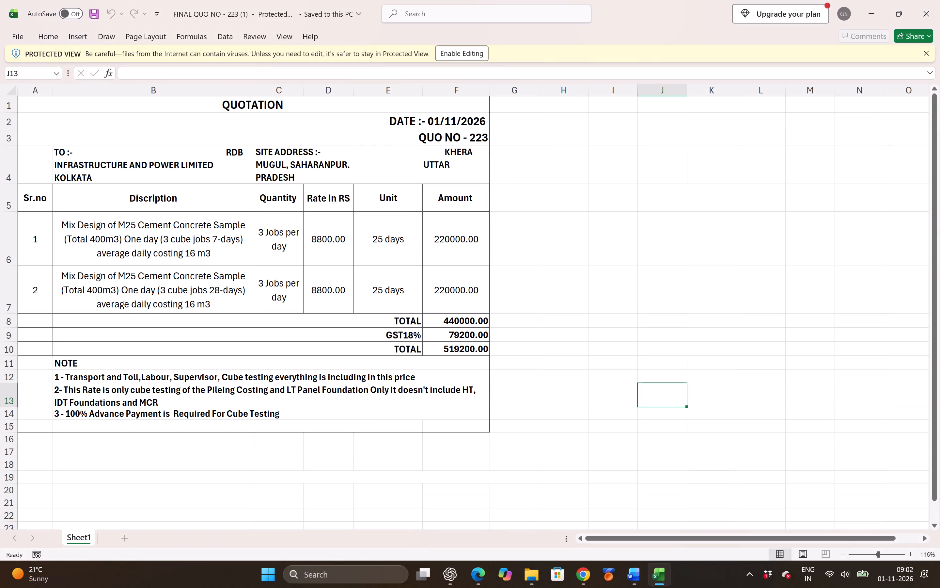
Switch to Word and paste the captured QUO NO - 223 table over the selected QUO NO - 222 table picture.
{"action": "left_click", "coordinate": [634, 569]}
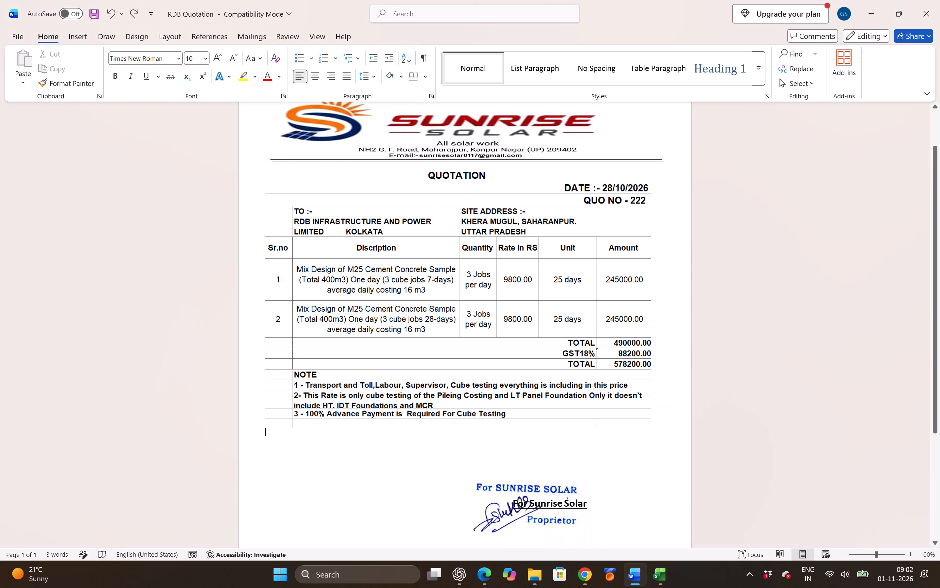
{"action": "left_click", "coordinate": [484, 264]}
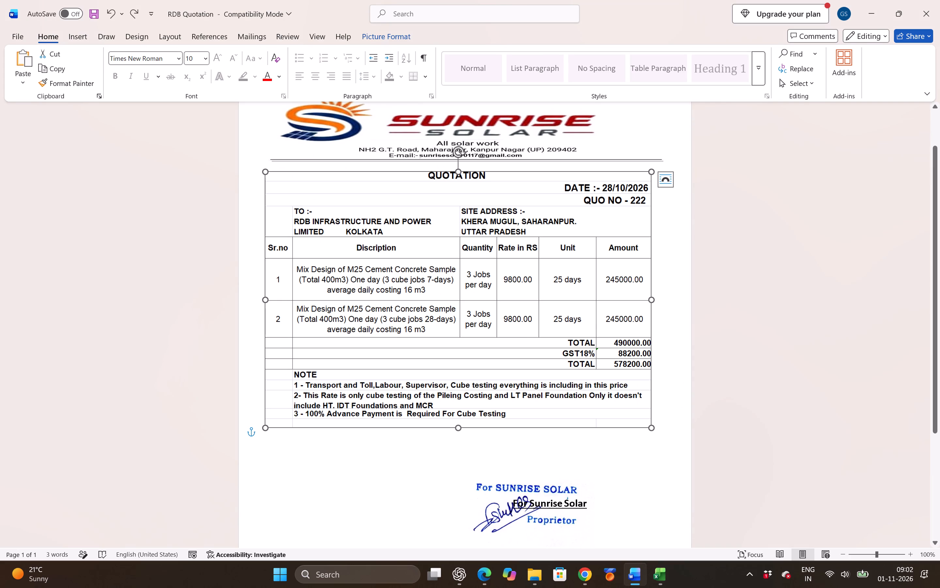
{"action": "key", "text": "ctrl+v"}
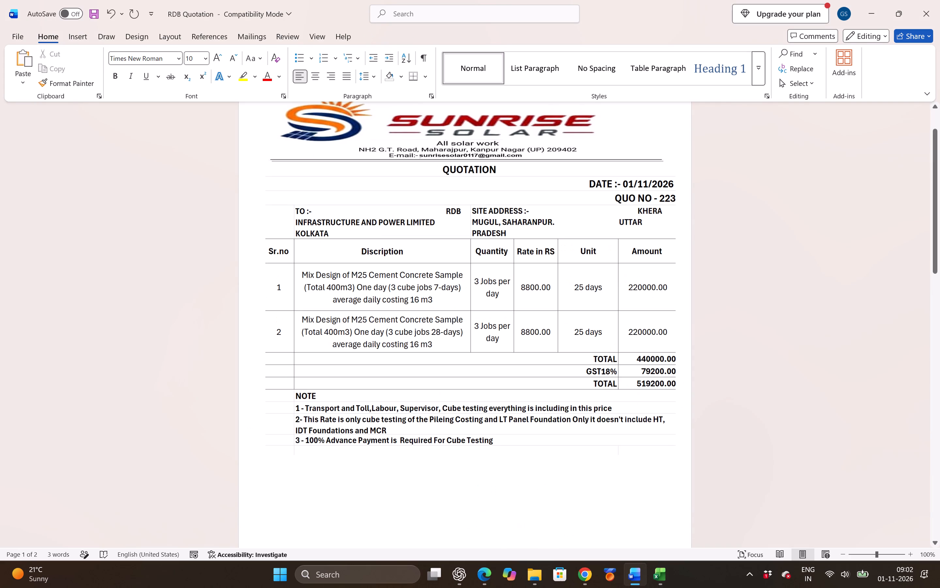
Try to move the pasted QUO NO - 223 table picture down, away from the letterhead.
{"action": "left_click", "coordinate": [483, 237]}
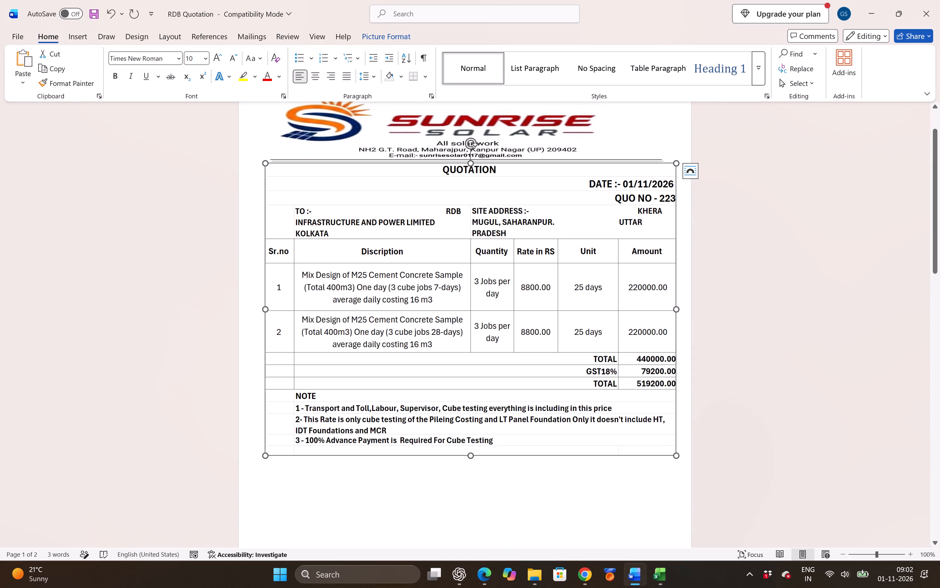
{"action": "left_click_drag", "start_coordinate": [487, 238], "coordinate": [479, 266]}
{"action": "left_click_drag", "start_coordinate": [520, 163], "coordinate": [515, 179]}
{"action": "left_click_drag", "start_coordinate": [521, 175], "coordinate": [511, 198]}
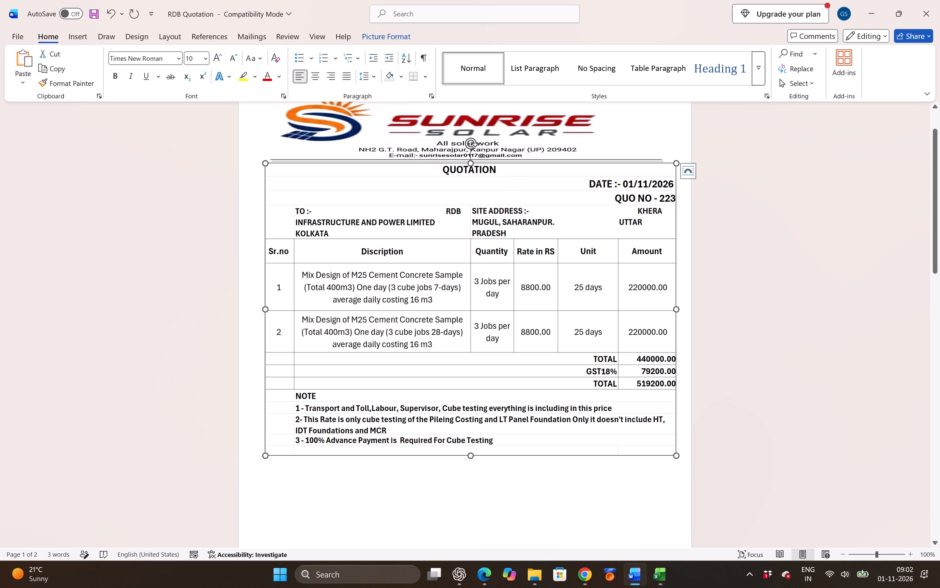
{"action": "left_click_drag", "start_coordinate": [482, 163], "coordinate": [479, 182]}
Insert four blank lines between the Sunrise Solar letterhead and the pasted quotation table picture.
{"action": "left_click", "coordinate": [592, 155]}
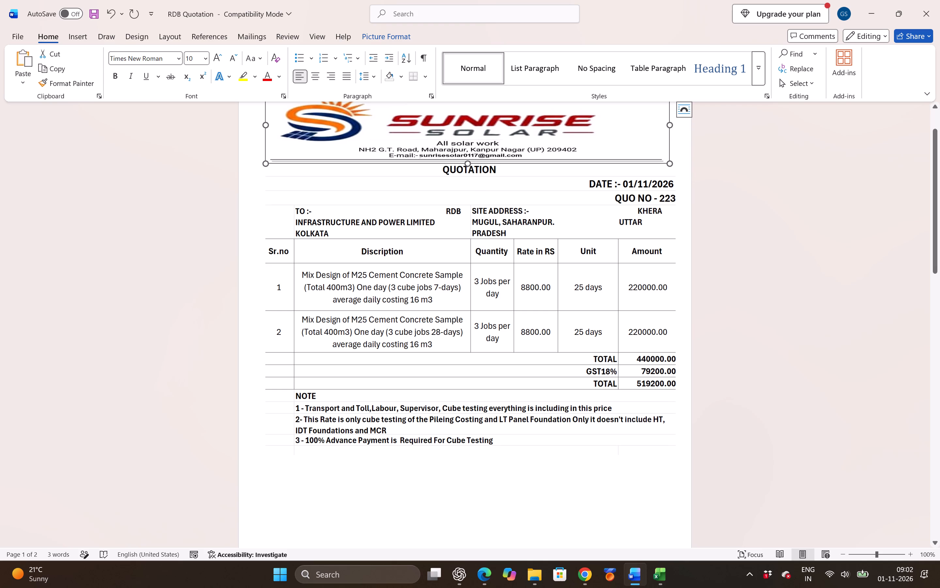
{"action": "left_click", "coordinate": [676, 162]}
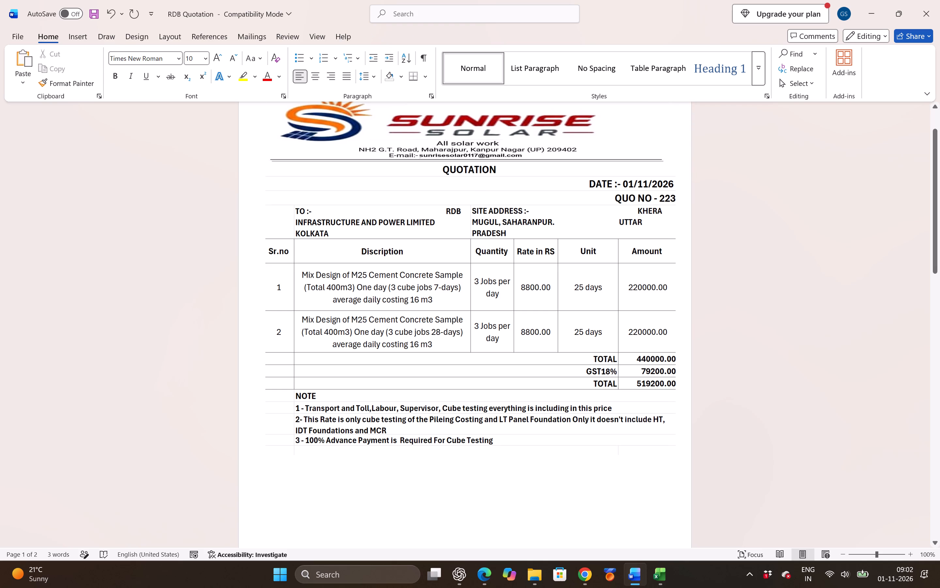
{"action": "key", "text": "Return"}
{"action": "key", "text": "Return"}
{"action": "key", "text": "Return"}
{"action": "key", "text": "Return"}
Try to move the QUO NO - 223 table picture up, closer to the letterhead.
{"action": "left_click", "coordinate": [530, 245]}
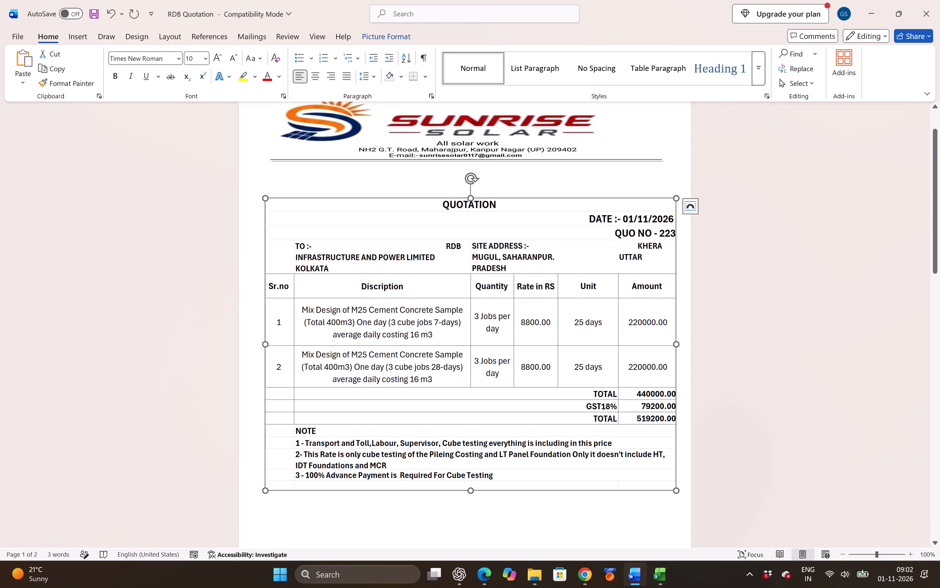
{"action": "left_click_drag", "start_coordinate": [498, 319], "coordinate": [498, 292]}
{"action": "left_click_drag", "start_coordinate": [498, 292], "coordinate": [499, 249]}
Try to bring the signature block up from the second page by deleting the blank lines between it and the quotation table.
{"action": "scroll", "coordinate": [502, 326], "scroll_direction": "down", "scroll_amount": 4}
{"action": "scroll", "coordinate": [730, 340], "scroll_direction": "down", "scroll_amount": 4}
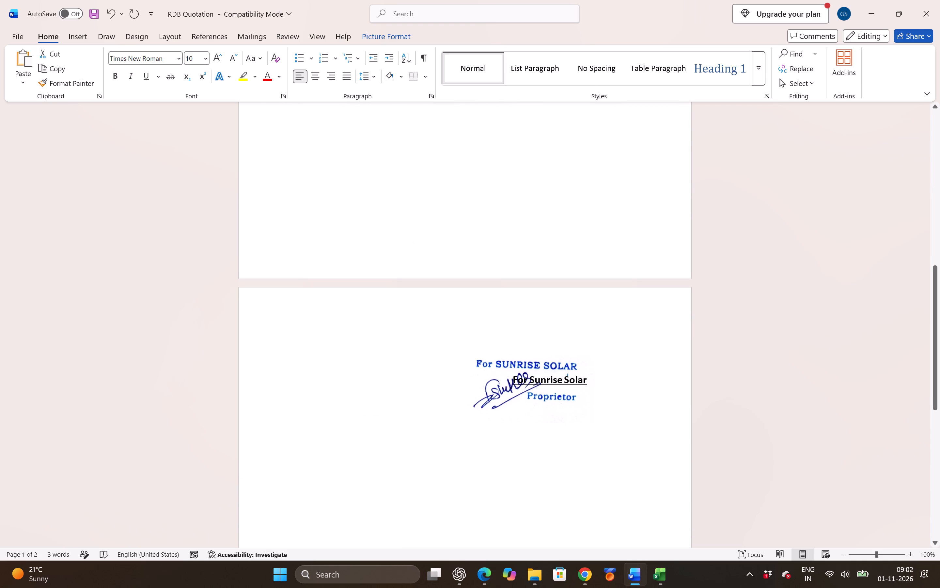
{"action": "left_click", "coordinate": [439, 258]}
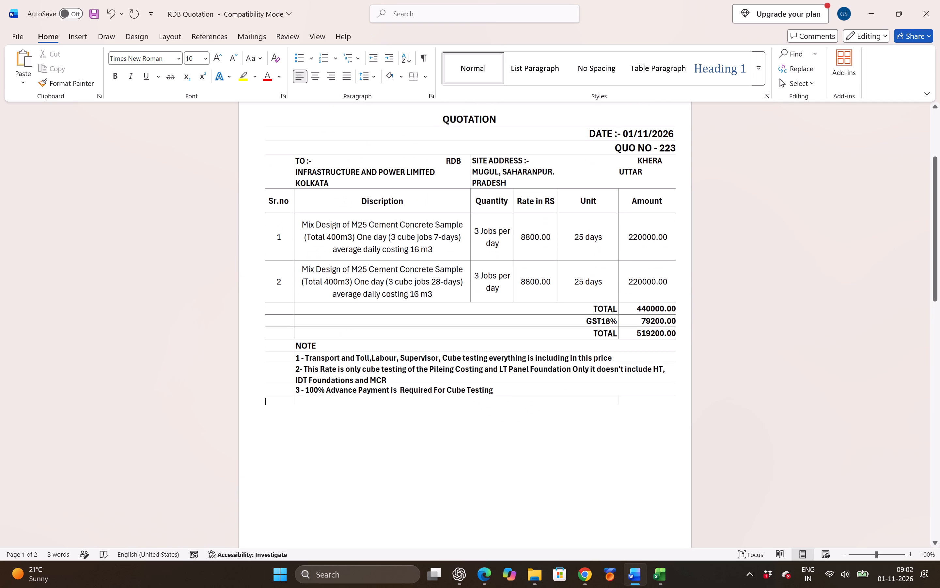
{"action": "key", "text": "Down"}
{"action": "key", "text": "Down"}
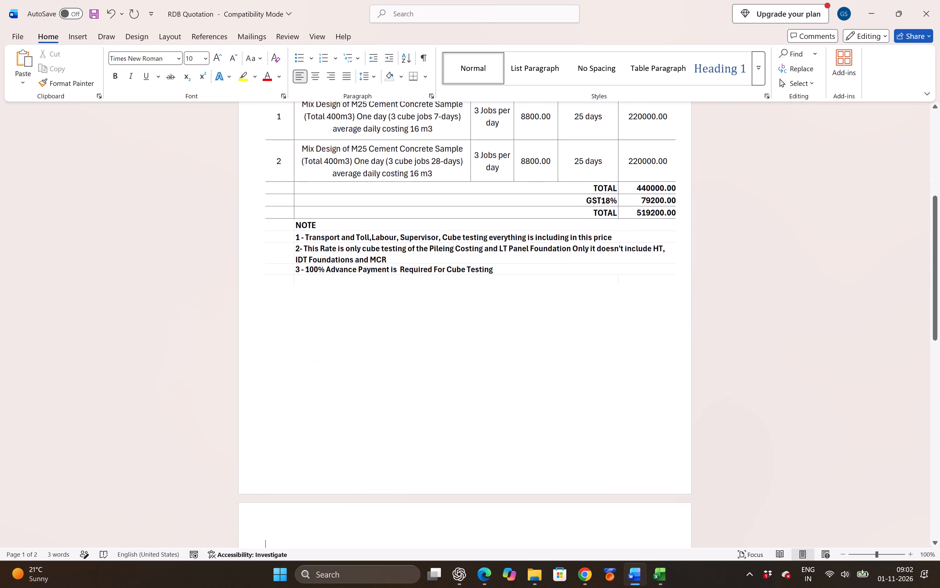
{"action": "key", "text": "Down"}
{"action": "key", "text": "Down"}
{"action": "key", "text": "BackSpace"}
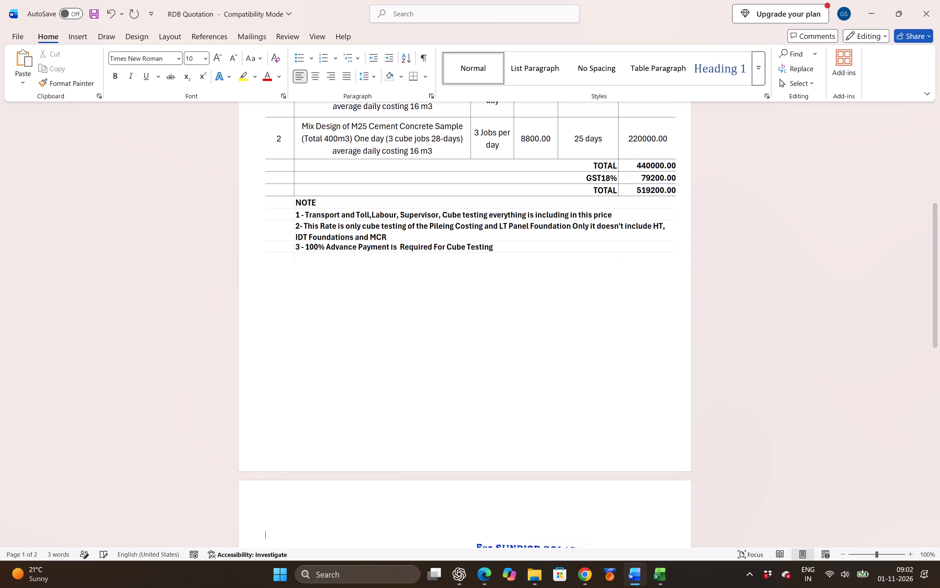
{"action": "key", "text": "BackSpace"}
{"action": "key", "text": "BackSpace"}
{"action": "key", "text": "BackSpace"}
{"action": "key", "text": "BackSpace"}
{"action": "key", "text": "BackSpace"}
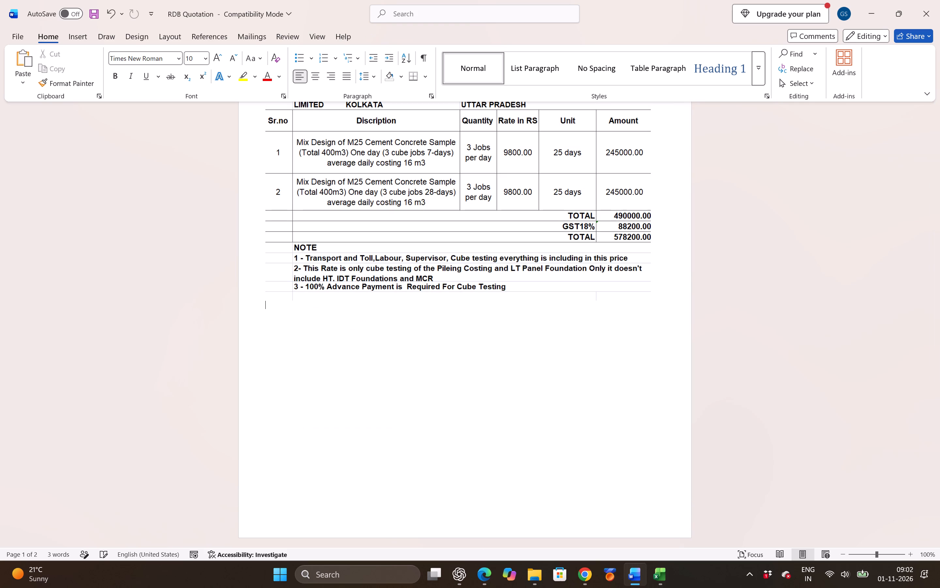
Check the page layout from the letterhead to the end of the document, including the quotation table and signature area.
{"action": "scroll", "coordinate": [475, 471], "scroll_direction": "up", "scroll_amount": 2}
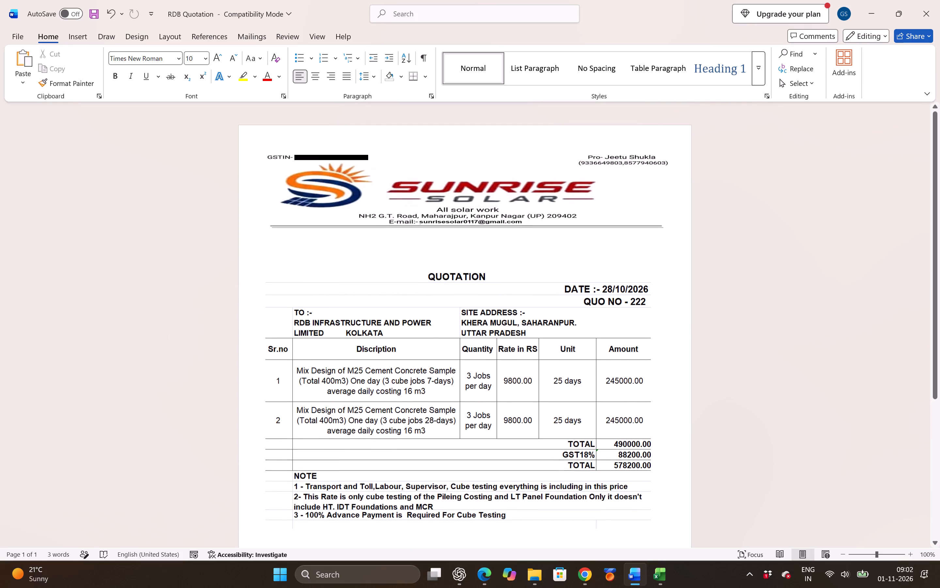
{"action": "scroll", "coordinate": [475, 471], "scroll_direction": "up", "scroll_amount": 1}
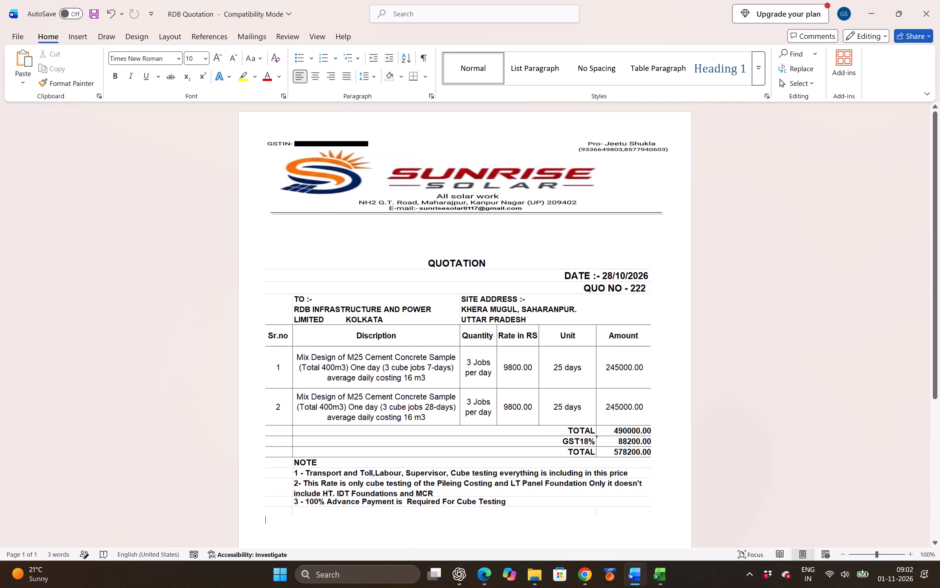
{"action": "scroll", "coordinate": [475, 471], "scroll_direction": "up", "scroll_amount": 1}
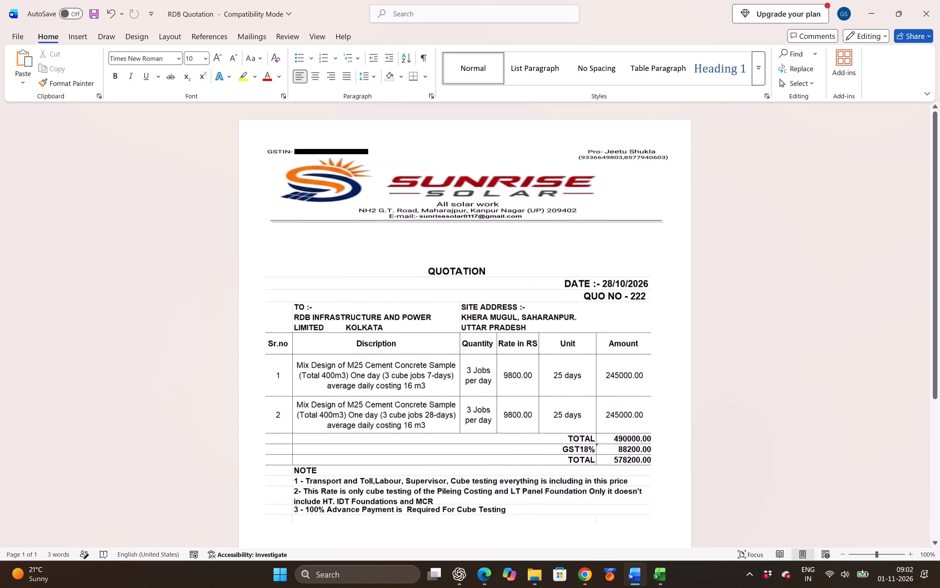
{"action": "scroll", "coordinate": [475, 471], "scroll_direction": "down", "scroll_amount": 8}
{"action": "scroll", "coordinate": [475, 471], "scroll_direction": "up", "scroll_amount": 1}
{"action": "scroll", "coordinate": [475, 471], "scroll_direction": "down", "scroll_amount": 5}
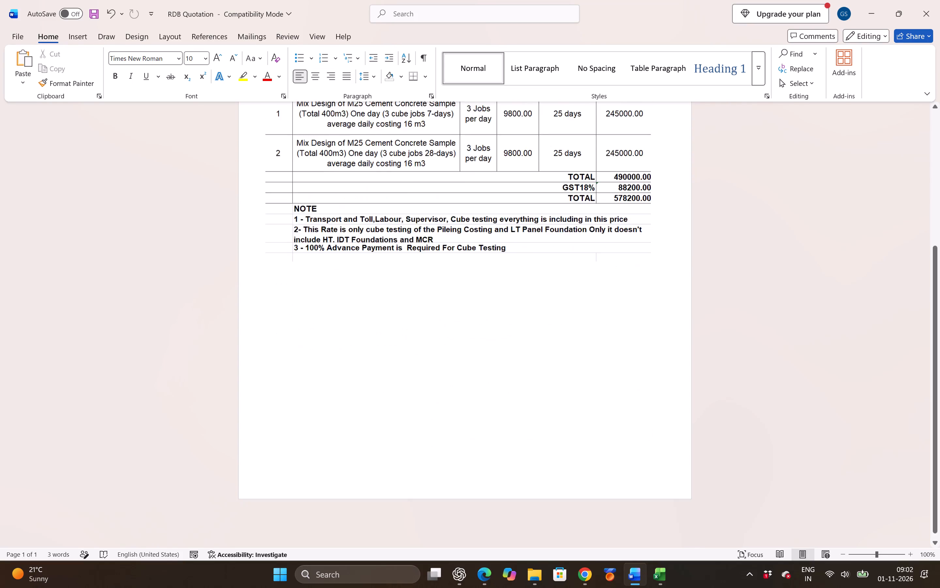
{"action": "scroll", "coordinate": [475, 471], "scroll_direction": "up", "scroll_amount": 2}
{"action": "scroll", "coordinate": [475, 471], "scroll_direction": "down", "scroll_amount": 3}
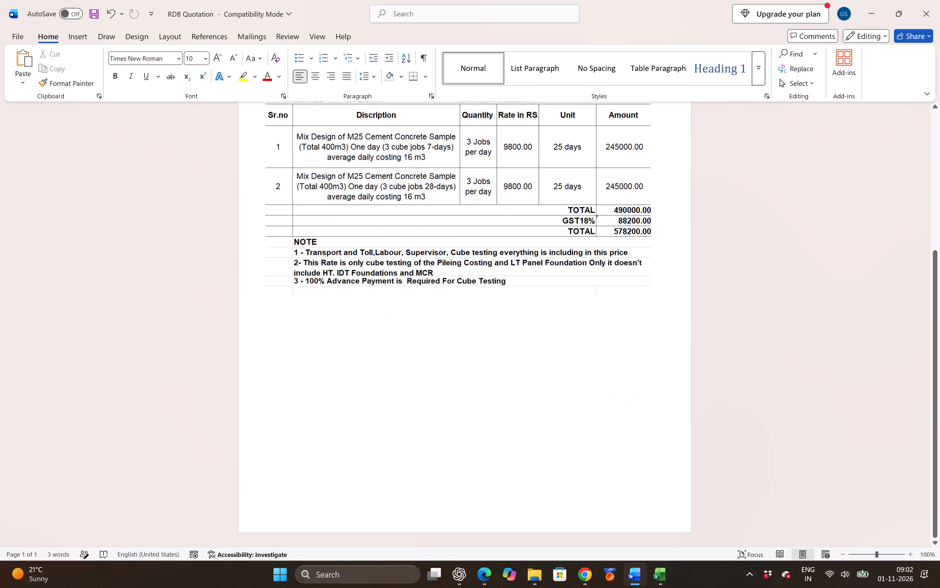
{"action": "scroll", "coordinate": [475, 471], "scroll_direction": "down", "scroll_amount": 6}
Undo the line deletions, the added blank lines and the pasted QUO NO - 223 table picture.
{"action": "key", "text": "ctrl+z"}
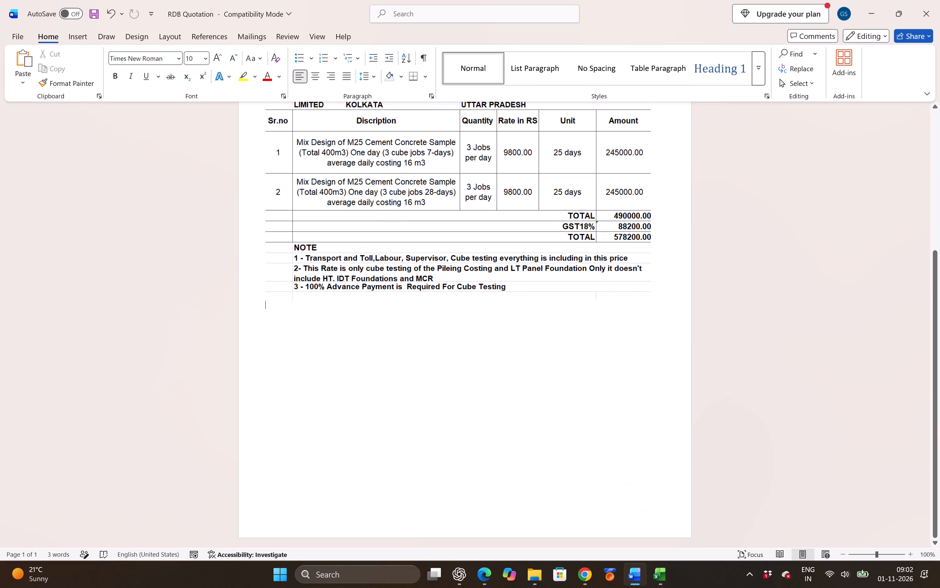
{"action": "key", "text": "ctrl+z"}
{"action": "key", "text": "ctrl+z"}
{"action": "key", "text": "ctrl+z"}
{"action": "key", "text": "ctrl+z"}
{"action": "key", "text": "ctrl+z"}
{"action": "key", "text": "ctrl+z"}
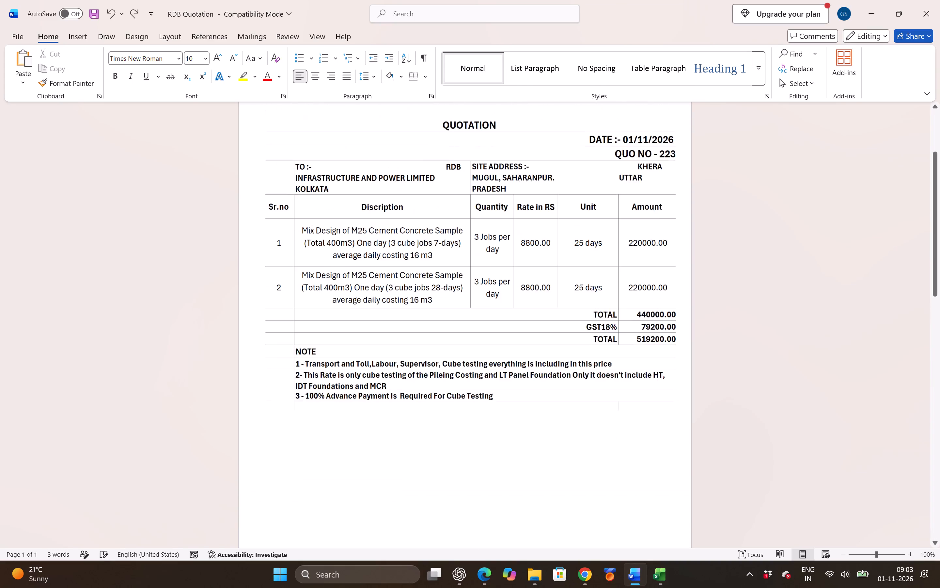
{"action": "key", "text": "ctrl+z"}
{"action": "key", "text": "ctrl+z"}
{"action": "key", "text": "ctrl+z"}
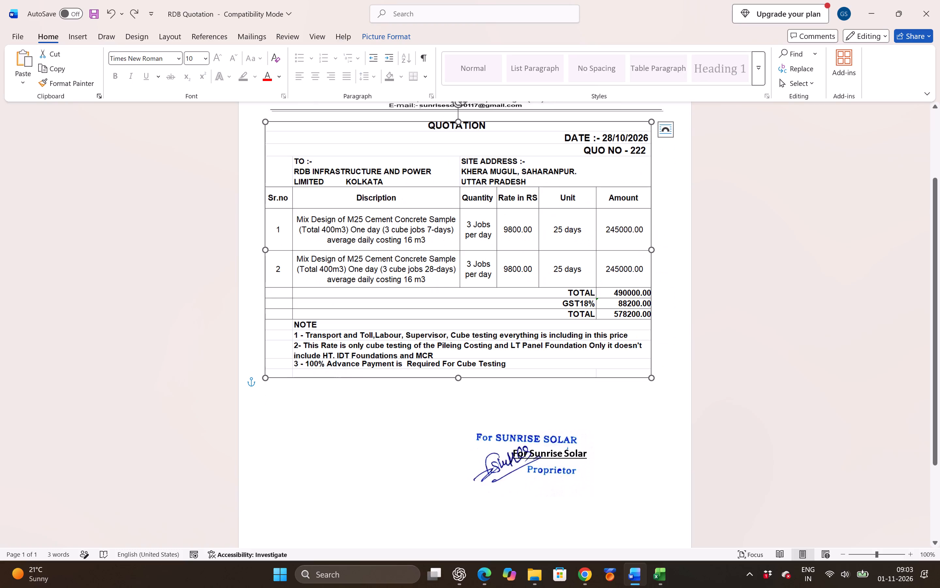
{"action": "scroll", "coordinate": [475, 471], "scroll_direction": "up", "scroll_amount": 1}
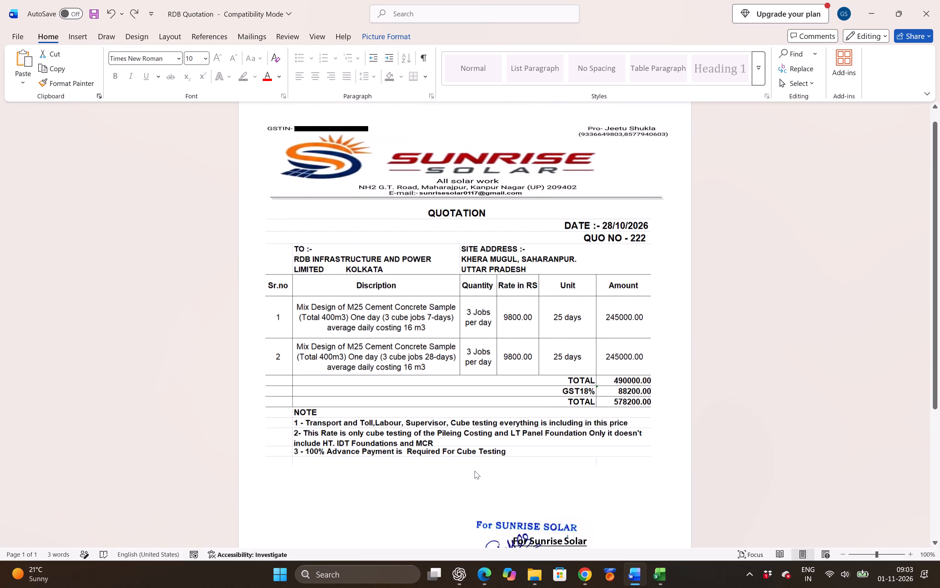
Cut the QUO NO - 222 table picture out of the quotation document.
{"action": "right_click", "coordinate": [481, 416]}
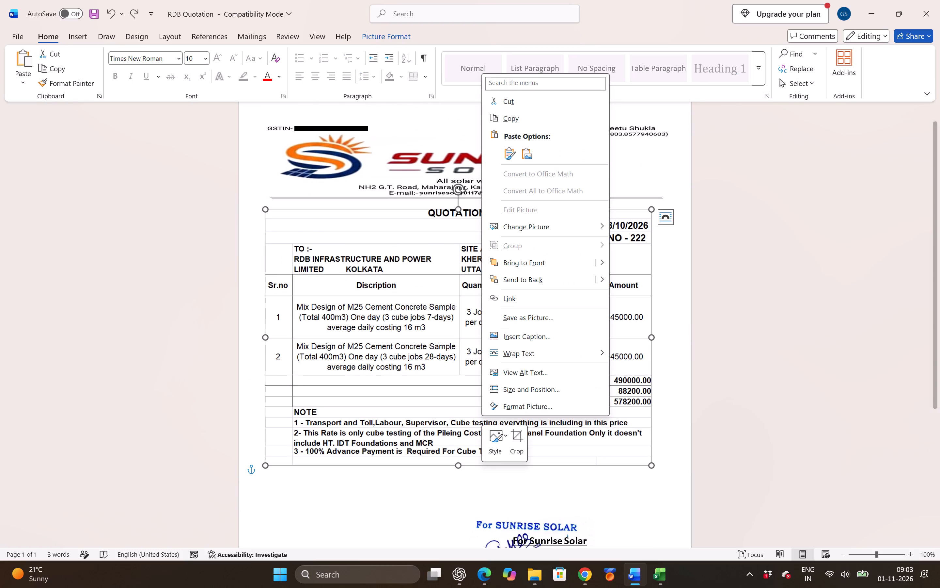
{"action": "left_click", "coordinate": [513, 107]}
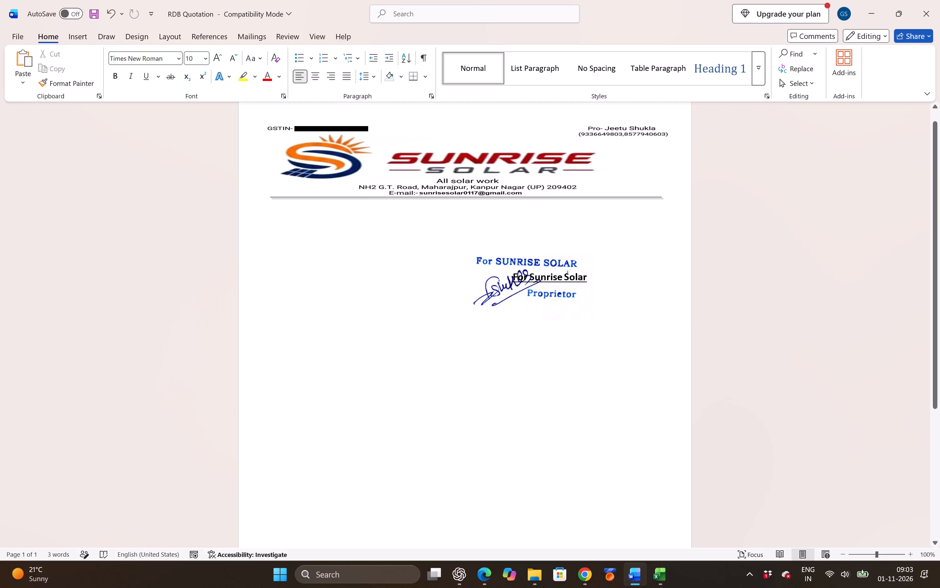
Add two blank lines below the letterhead and paste the QUO NO - 223 table picture there from the clipboard history.
{"action": "key", "text": "Return"}
{"action": "key", "text": "Return"}
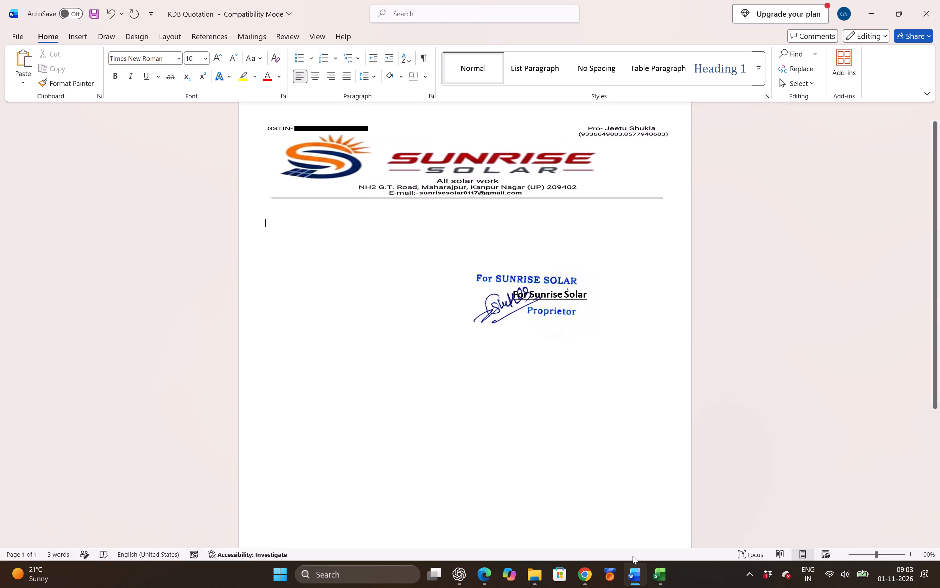
{"action": "right_click", "coordinate": [401, 234]}
{"action": "left_click", "coordinate": [348, 240]}
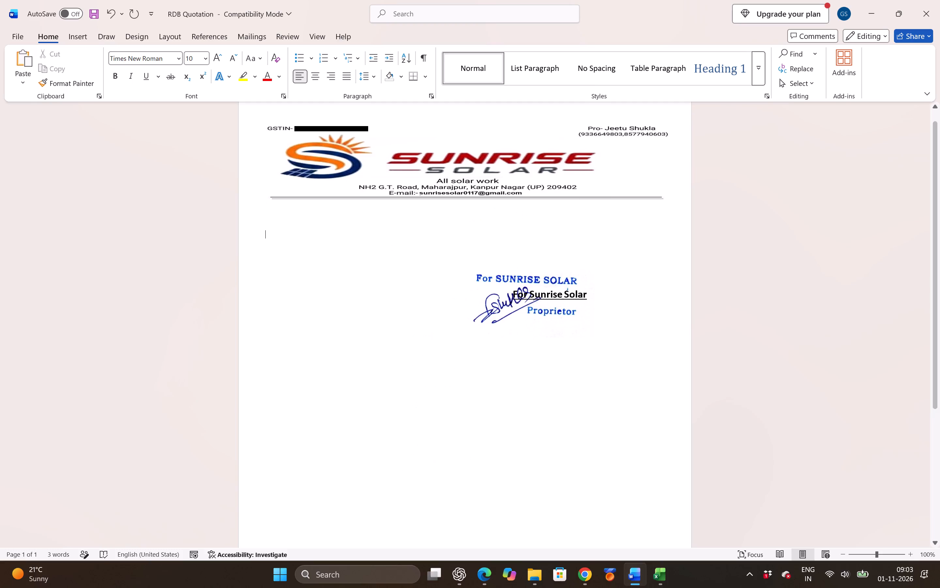
{"action": "key", "text": "super+v"}
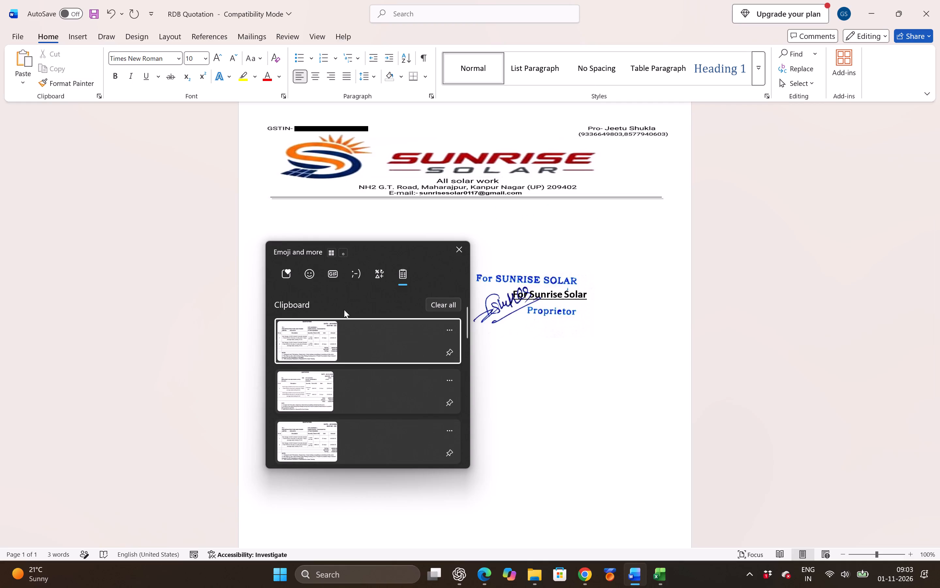
{"action": "left_click", "coordinate": [343, 389]}
{"action": "key", "text": "ctrl+v"}
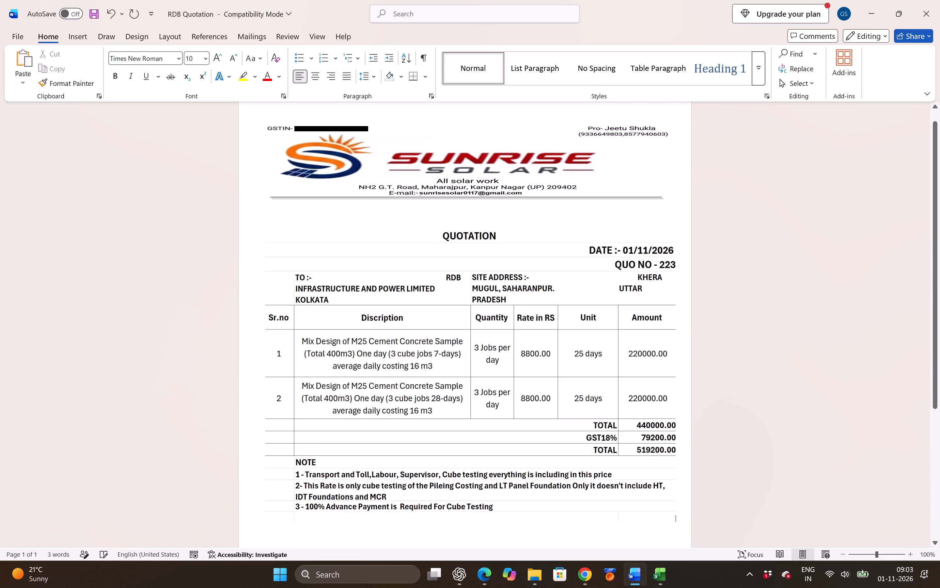
Check the page layout from the letterhead through the QUO NO - 223 table to the signature block.
{"action": "scroll", "coordinate": [379, 398], "scroll_direction": "down", "scroll_amount": 3}
{"action": "scroll", "coordinate": [379, 398], "scroll_direction": "up", "scroll_amount": 1}
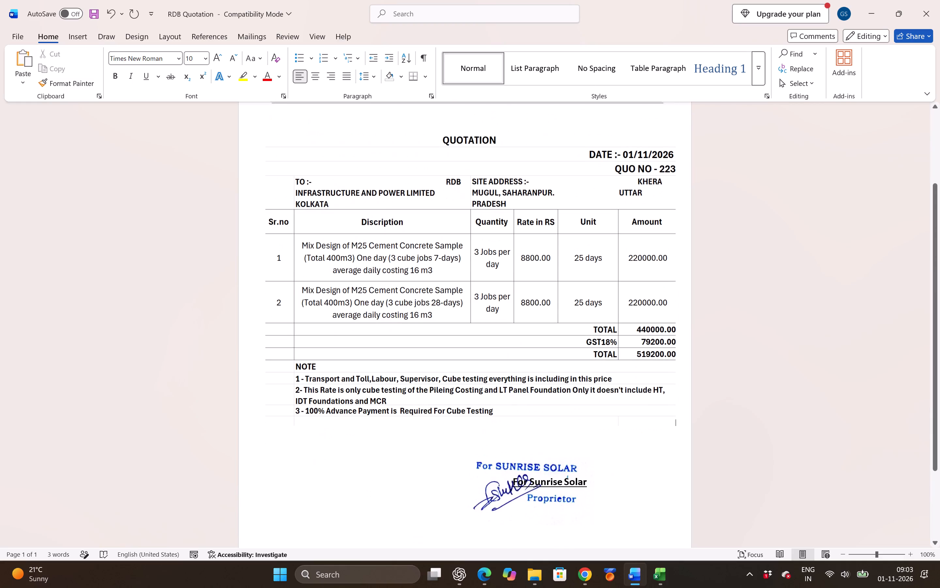
{"action": "left_click", "coordinate": [422, 352]}
{"action": "left_click_drag", "start_coordinate": [451, 334], "coordinate": [437, 336]}
{"action": "scroll", "coordinate": [437, 336], "scroll_direction": "up", "scroll_amount": 2}
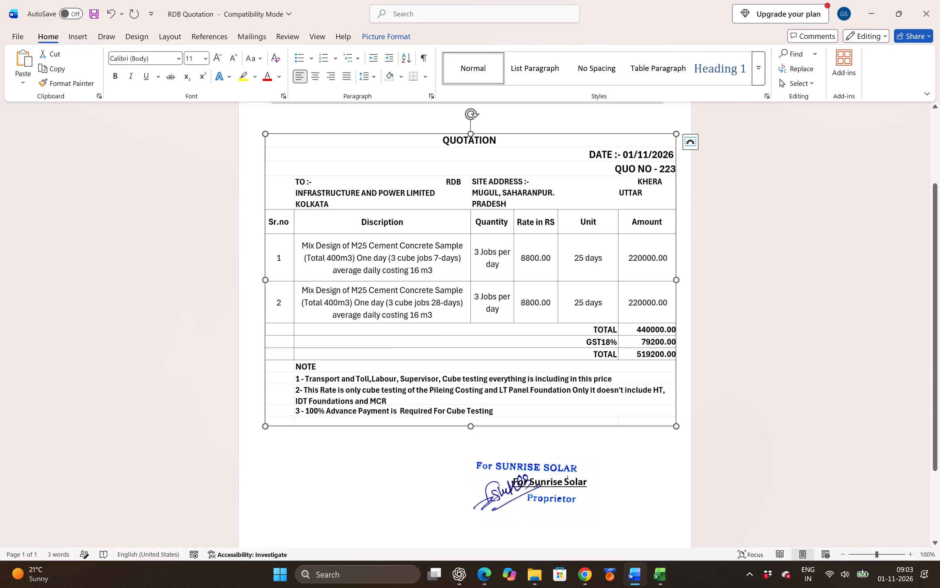
{"action": "scroll", "coordinate": [437, 336], "scroll_direction": "up", "scroll_amount": 1}
{"action": "scroll", "coordinate": [699, 209], "scroll_direction": "up", "scroll_amount": 2}
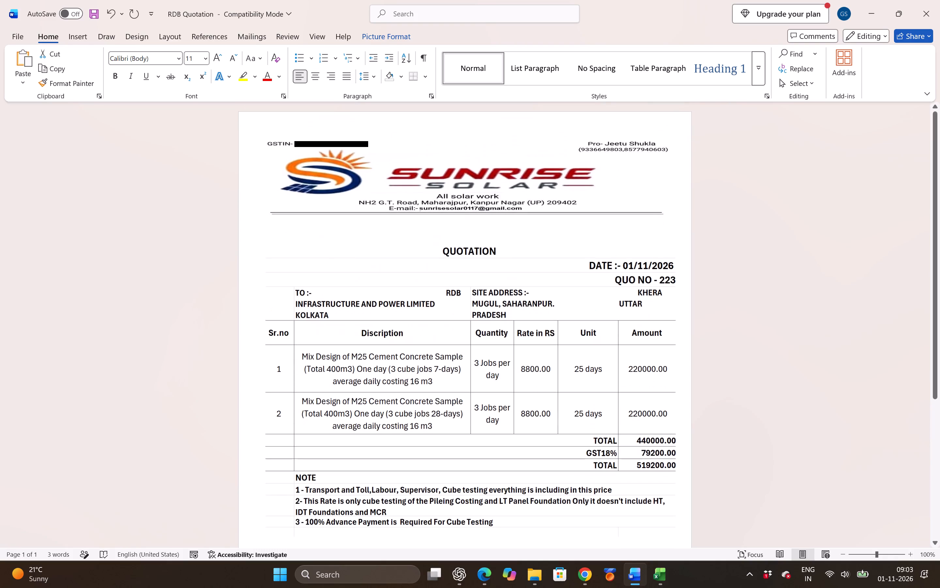
{"action": "left_click", "coordinate": [656, 215]}
{"action": "left_click", "coordinate": [740, 178]}
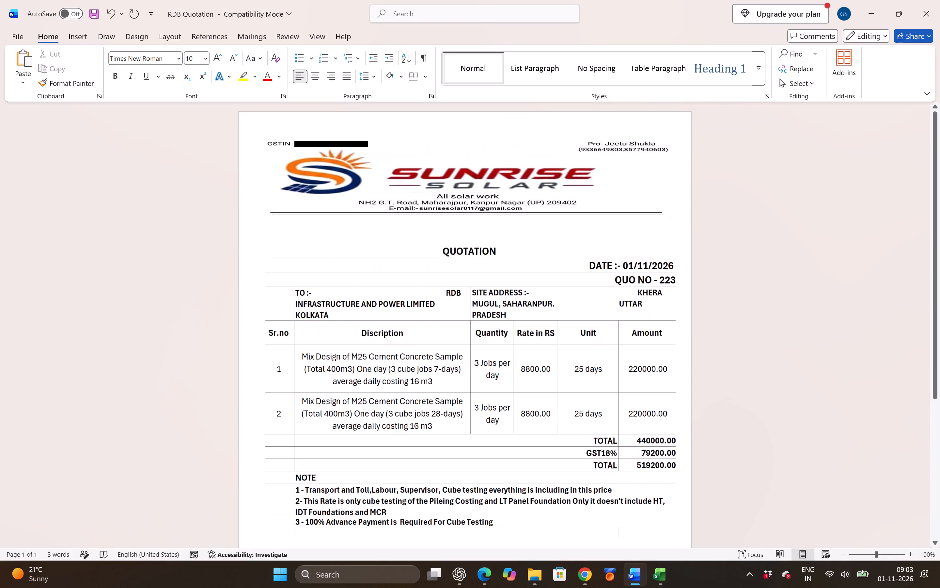
{"action": "scroll", "coordinate": [761, 206], "scroll_direction": "down", "scroll_amount": 1}
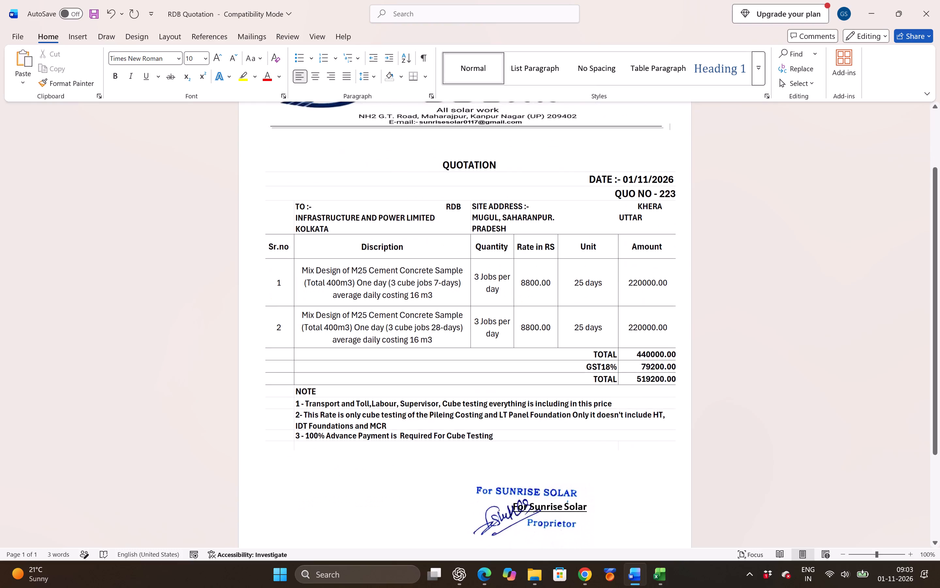
{"action": "scroll", "coordinate": [761, 206], "scroll_direction": "down", "scroll_amount": 1}
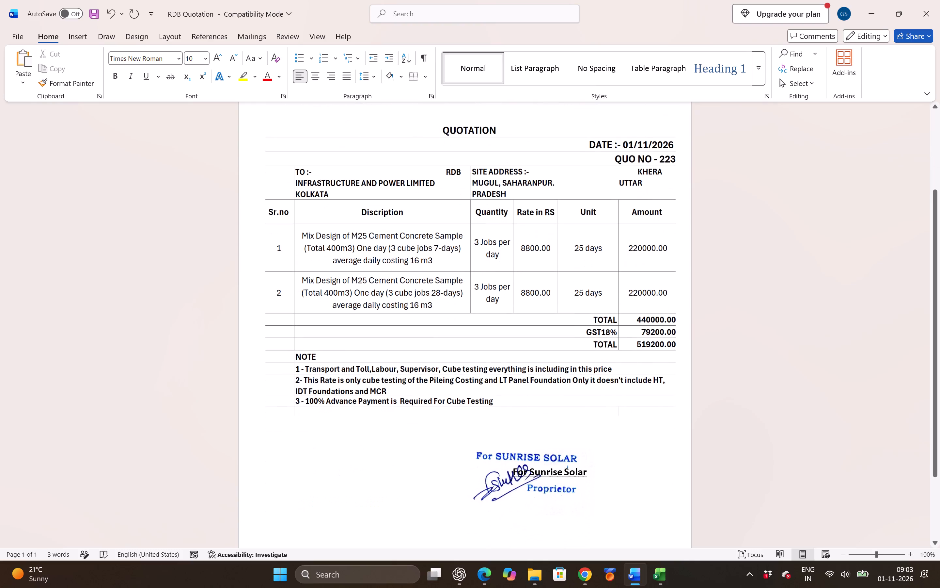
{"action": "scroll", "coordinate": [761, 206], "scroll_direction": "up", "scroll_amount": 3}
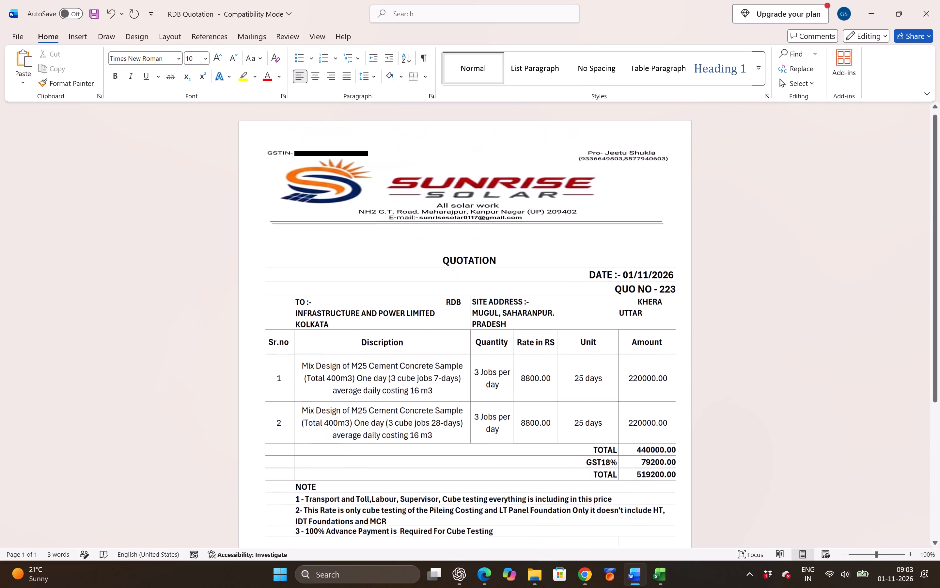
{"action": "scroll", "coordinate": [761, 206], "scroll_direction": "up", "scroll_amount": 1}
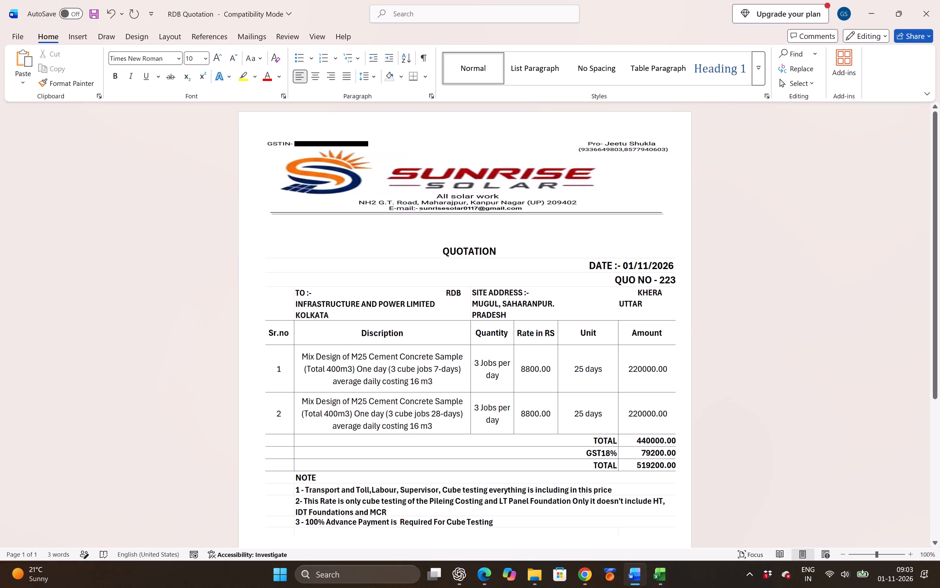
{"action": "scroll", "coordinate": [635, 211], "scroll_direction": "down", "scroll_amount": 2}
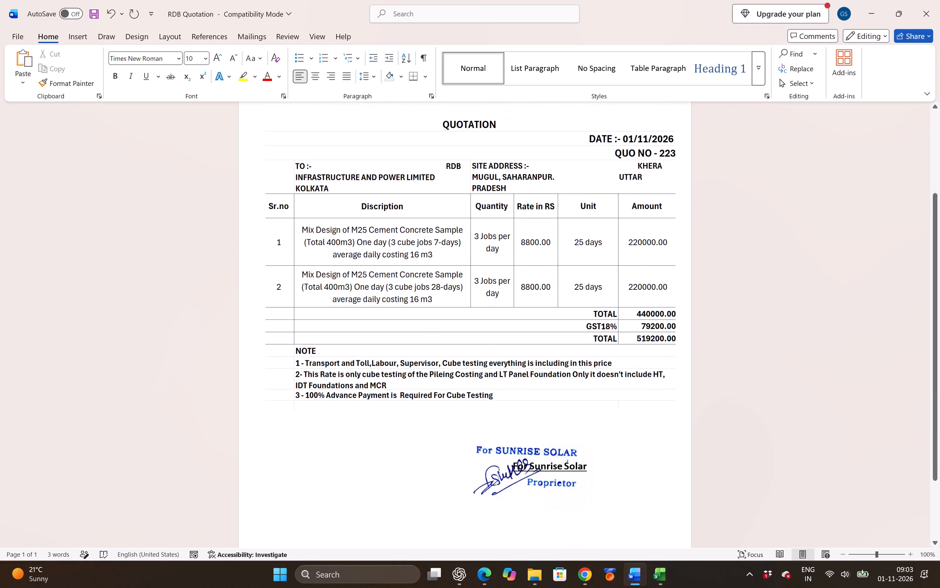
{"action": "scroll", "coordinate": [635, 211], "scroll_direction": "down", "scroll_amount": 1}
{"action": "scroll", "coordinate": [635, 211], "scroll_direction": "left", "scroll_amount": 2}
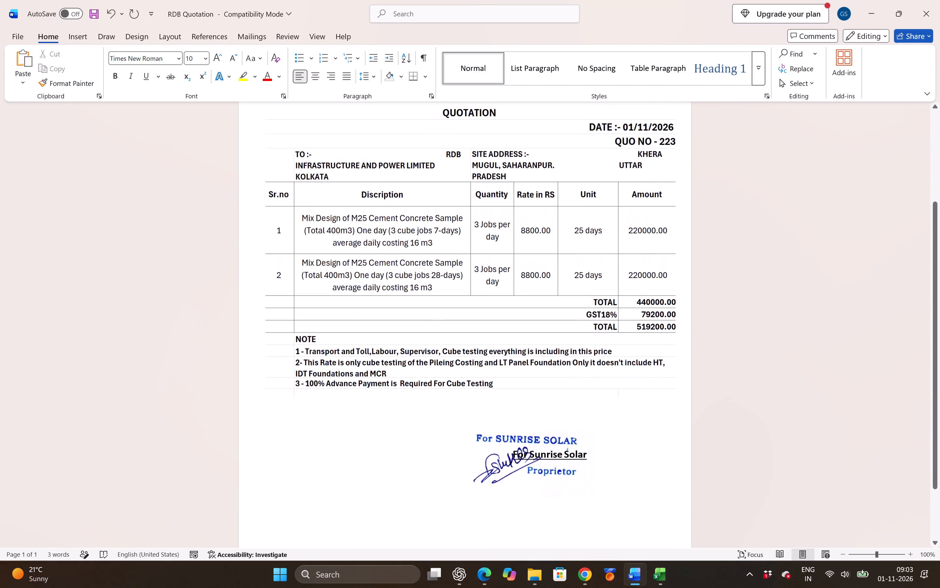
{"action": "scroll", "coordinate": [635, 211], "scroll_direction": "left", "scroll_amount": 1}
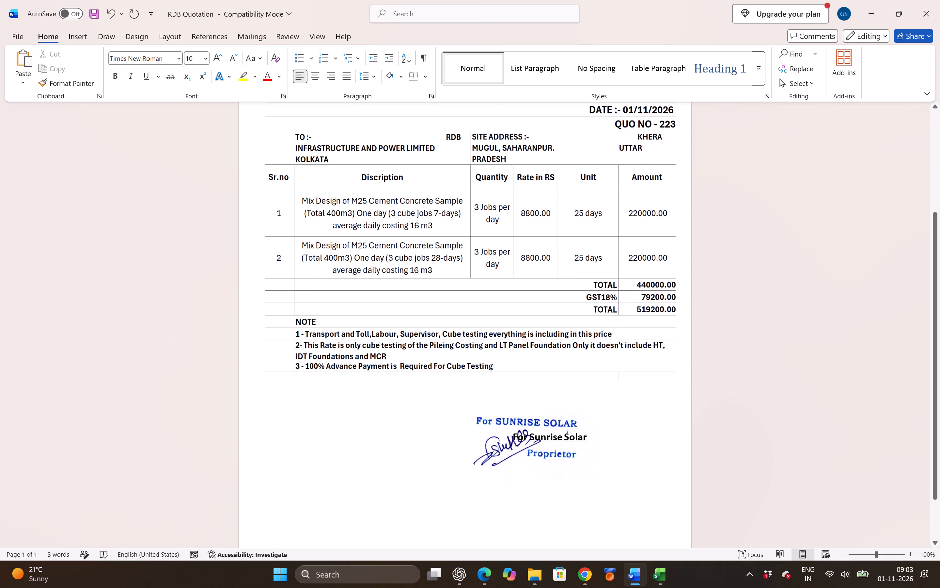
{"action": "scroll", "coordinate": [635, 211], "scroll_direction": "left", "scroll_amount": 1}
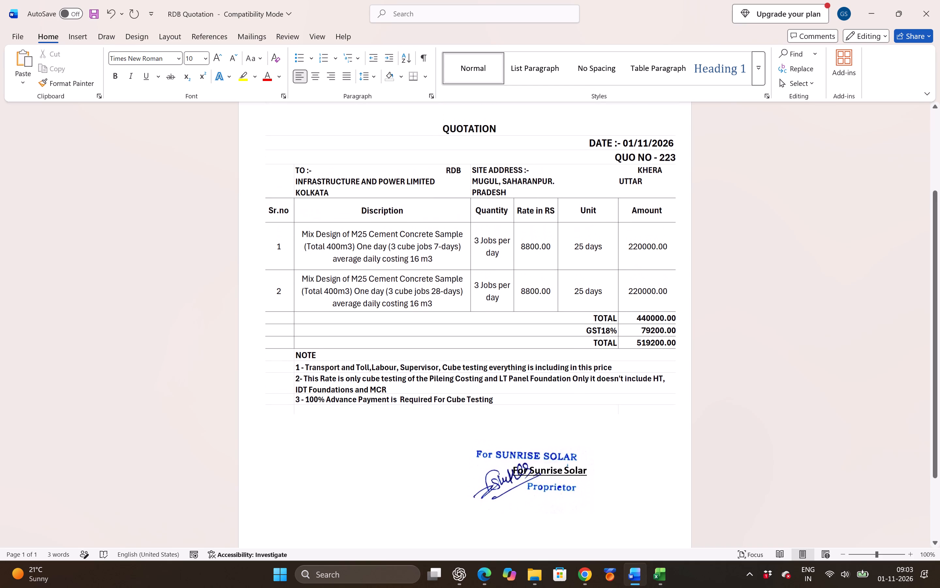
{"action": "scroll", "coordinate": [635, 211], "scroll_direction": "up", "scroll_amount": 1}
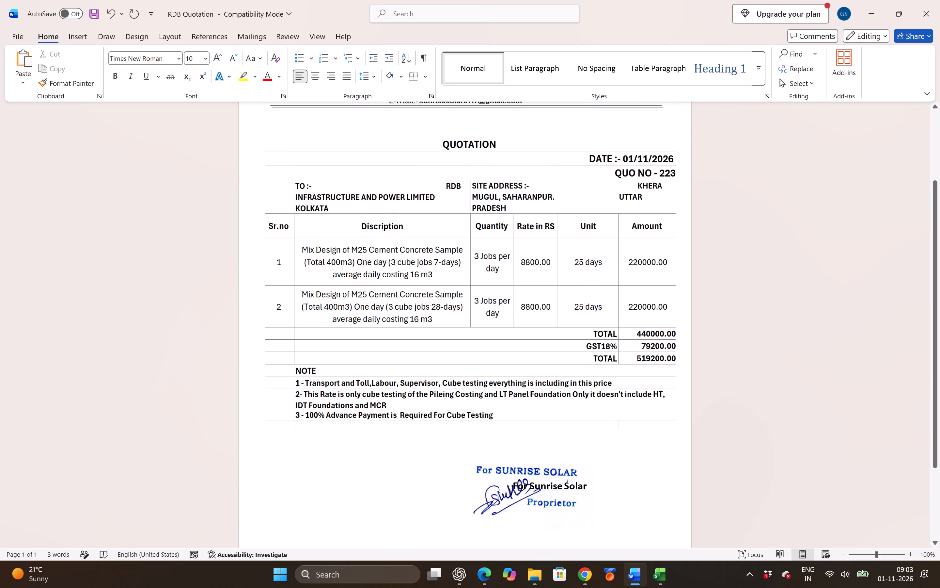
{"action": "scroll", "coordinate": [635, 211], "scroll_direction": "up", "scroll_amount": 2}
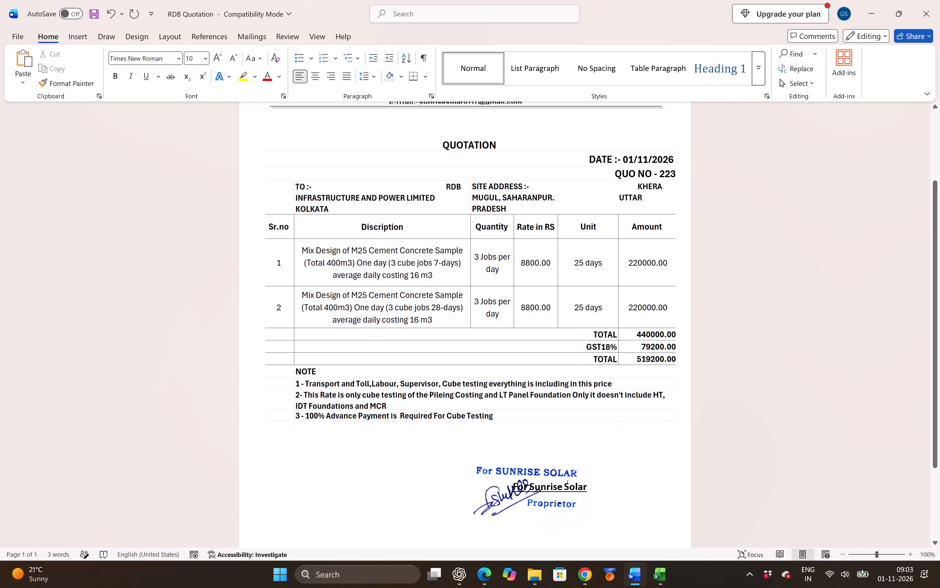
{"action": "scroll", "coordinate": [635, 211], "scroll_direction": "up", "scroll_amount": 1}
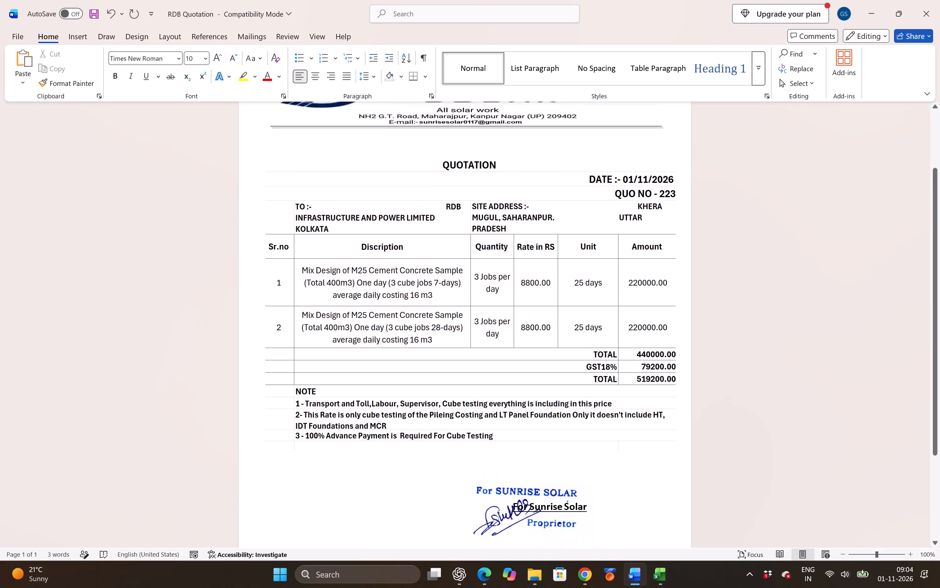
{"action": "scroll", "coordinate": [635, 211], "scroll_direction": "up", "scroll_amount": 3}
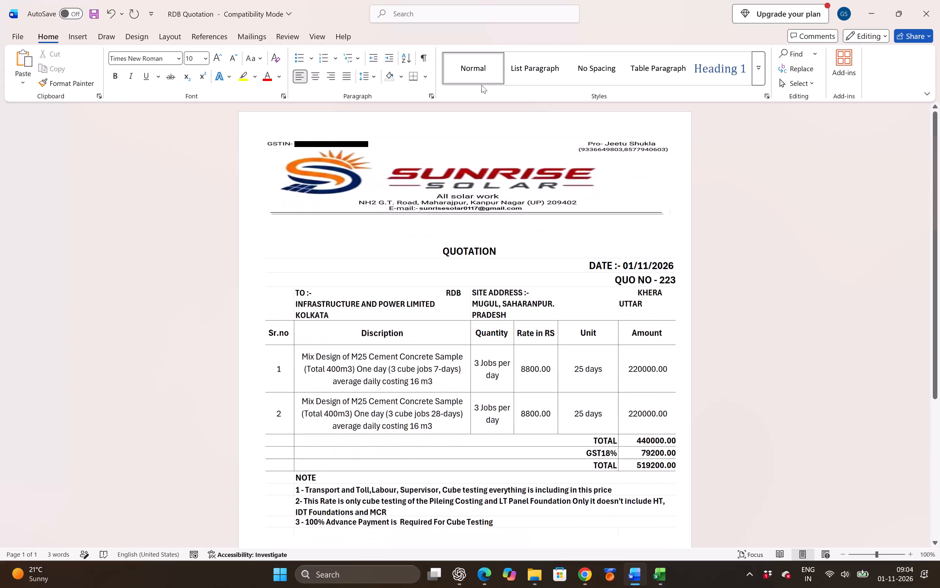
Print the whole document using Microsoft Print to PDF.
{"action": "left_click", "coordinate": [10, 40]}
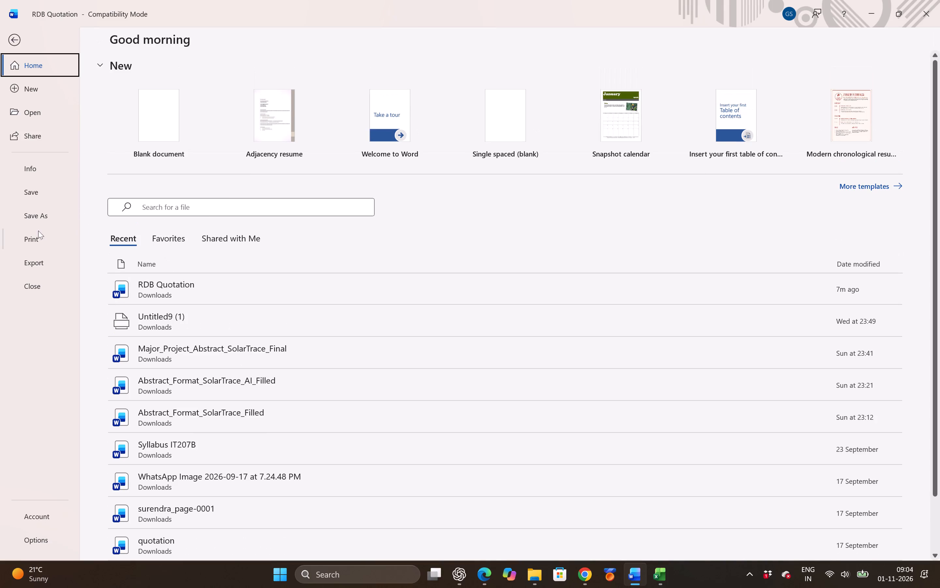
{"action": "left_click", "coordinate": [26, 239]}
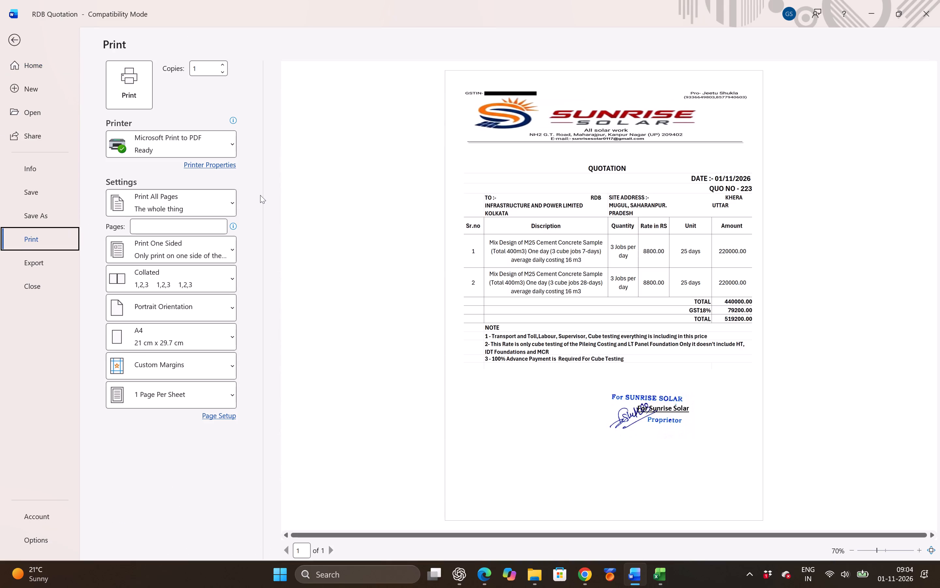
{"action": "left_click", "coordinate": [130, 99]}
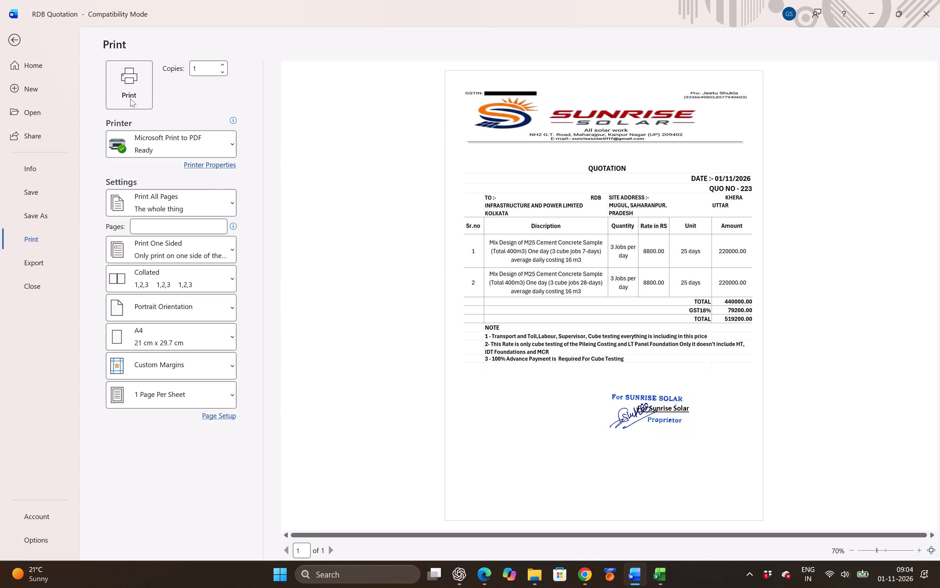
{"action": "scroll", "coordinate": [430, 335], "scroll_direction": "down", "scroll_amount": 2}
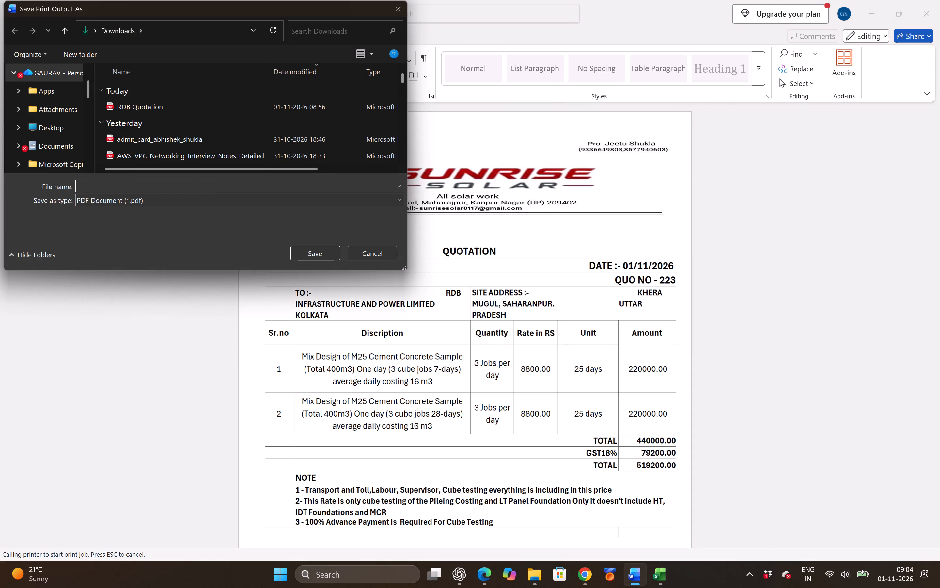
Name the PDF output RDB_Quotation and choose the Downloads folder as its save location.
{"action": "type", "text": "RDB"}
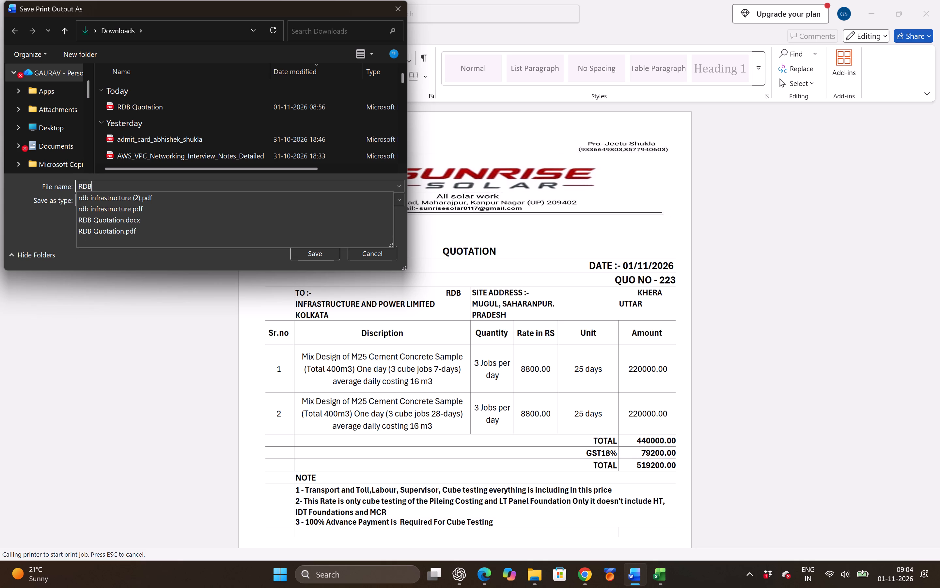
{"action": "key", "text": "shift+underscore"}
{"action": "key", "text": "shift+q"}
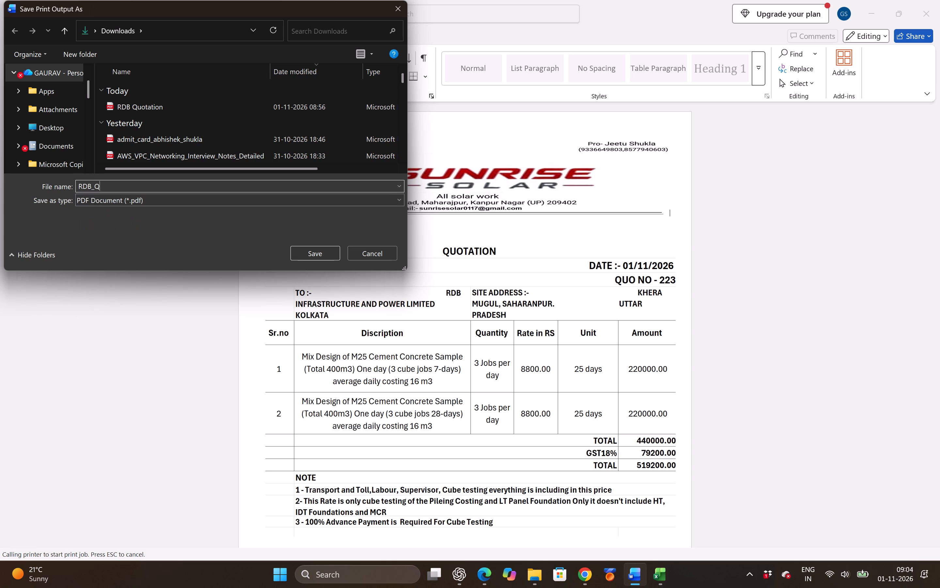
{"action": "type", "text": "uot"}
{"action": "type", "text": "ation"}
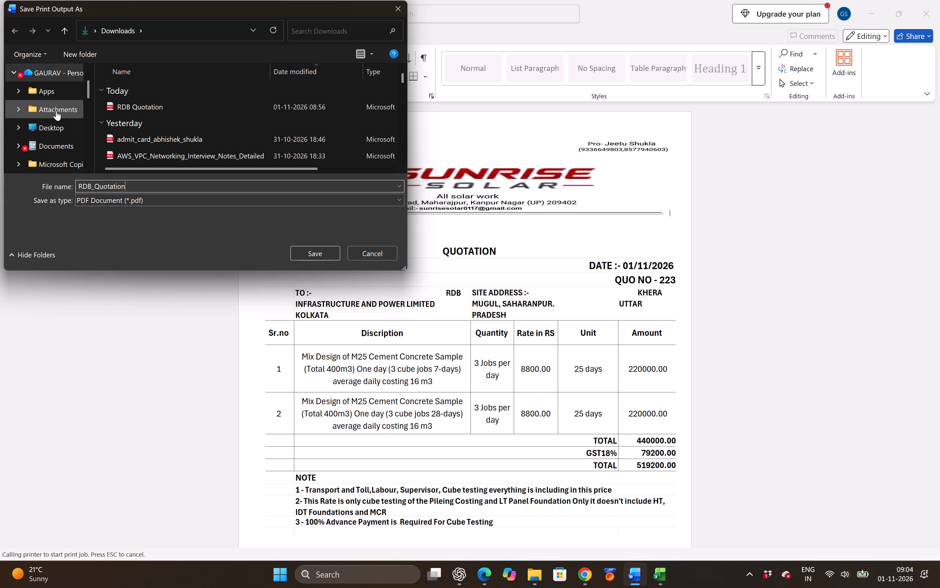
{"action": "scroll", "coordinate": [56, 111], "scroll_direction": "down", "scroll_amount": 1}
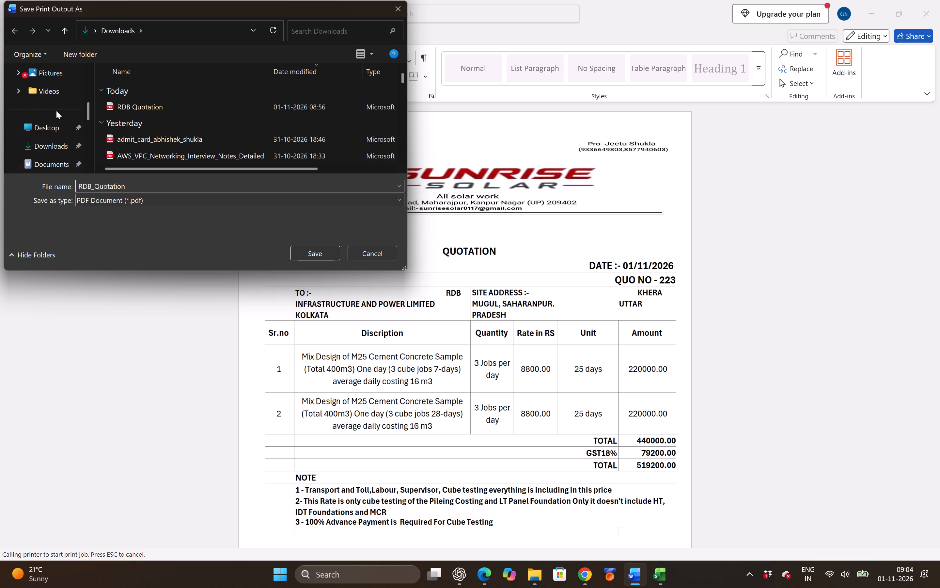
{"action": "left_click", "coordinate": [54, 76]}
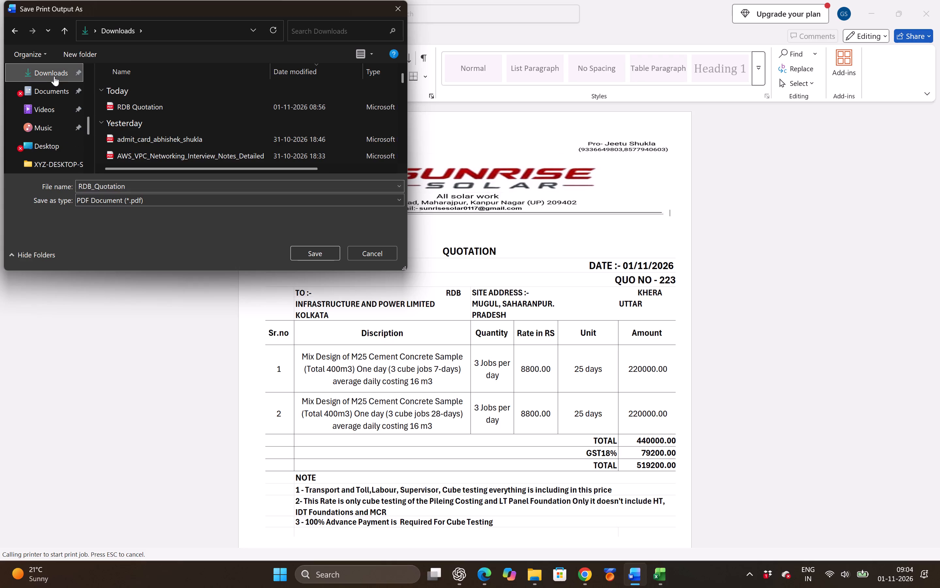
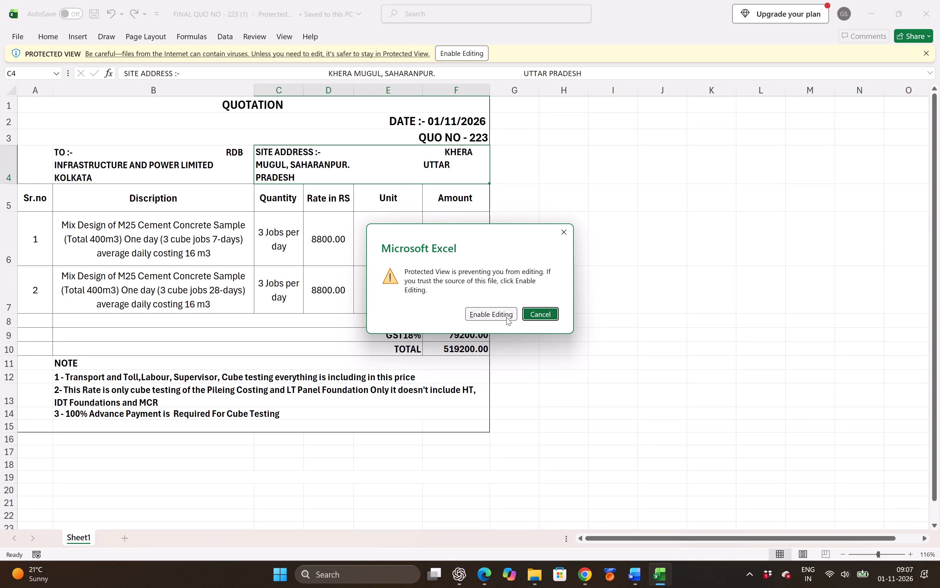
Enable editing of the FINAL QUO NO - 223 (1) workbook.
{"action": "left_click", "coordinate": [506, 317]}
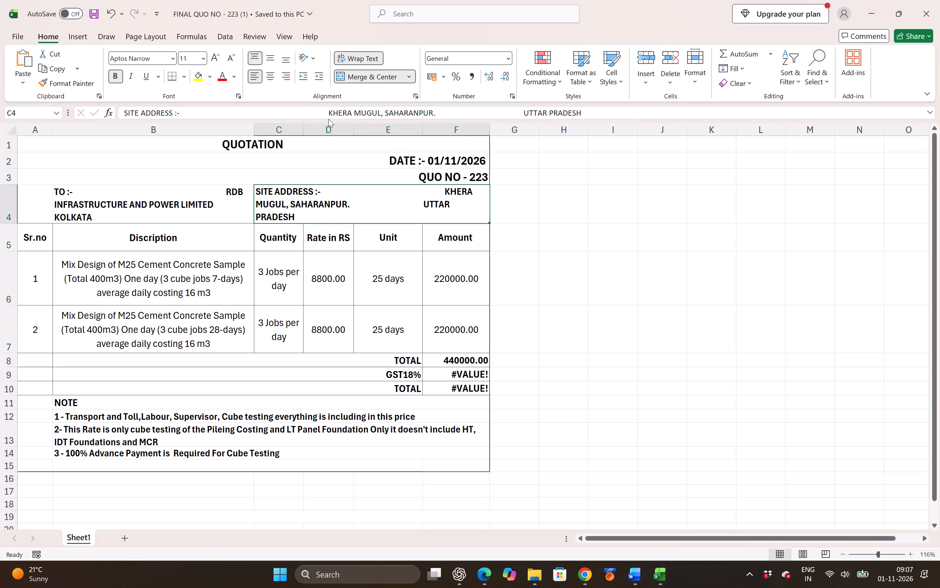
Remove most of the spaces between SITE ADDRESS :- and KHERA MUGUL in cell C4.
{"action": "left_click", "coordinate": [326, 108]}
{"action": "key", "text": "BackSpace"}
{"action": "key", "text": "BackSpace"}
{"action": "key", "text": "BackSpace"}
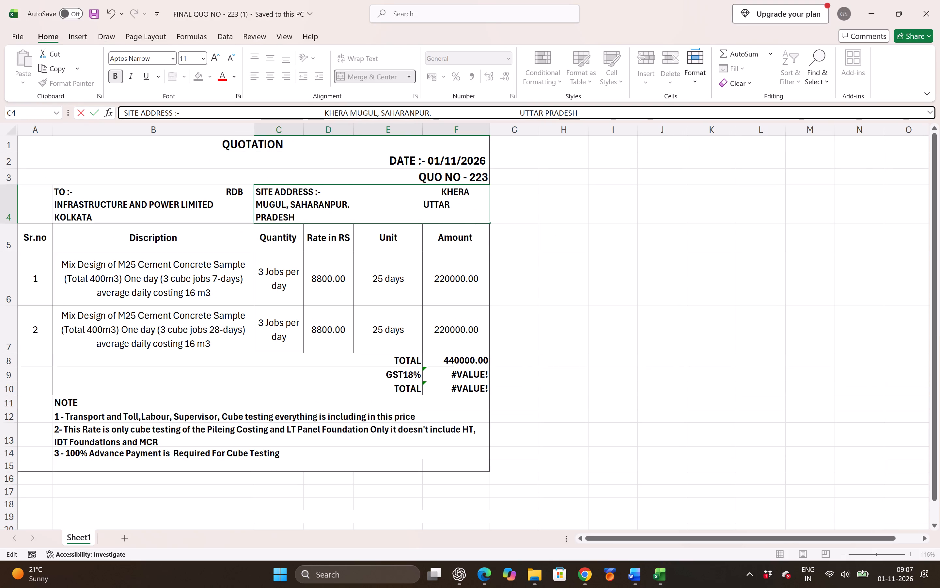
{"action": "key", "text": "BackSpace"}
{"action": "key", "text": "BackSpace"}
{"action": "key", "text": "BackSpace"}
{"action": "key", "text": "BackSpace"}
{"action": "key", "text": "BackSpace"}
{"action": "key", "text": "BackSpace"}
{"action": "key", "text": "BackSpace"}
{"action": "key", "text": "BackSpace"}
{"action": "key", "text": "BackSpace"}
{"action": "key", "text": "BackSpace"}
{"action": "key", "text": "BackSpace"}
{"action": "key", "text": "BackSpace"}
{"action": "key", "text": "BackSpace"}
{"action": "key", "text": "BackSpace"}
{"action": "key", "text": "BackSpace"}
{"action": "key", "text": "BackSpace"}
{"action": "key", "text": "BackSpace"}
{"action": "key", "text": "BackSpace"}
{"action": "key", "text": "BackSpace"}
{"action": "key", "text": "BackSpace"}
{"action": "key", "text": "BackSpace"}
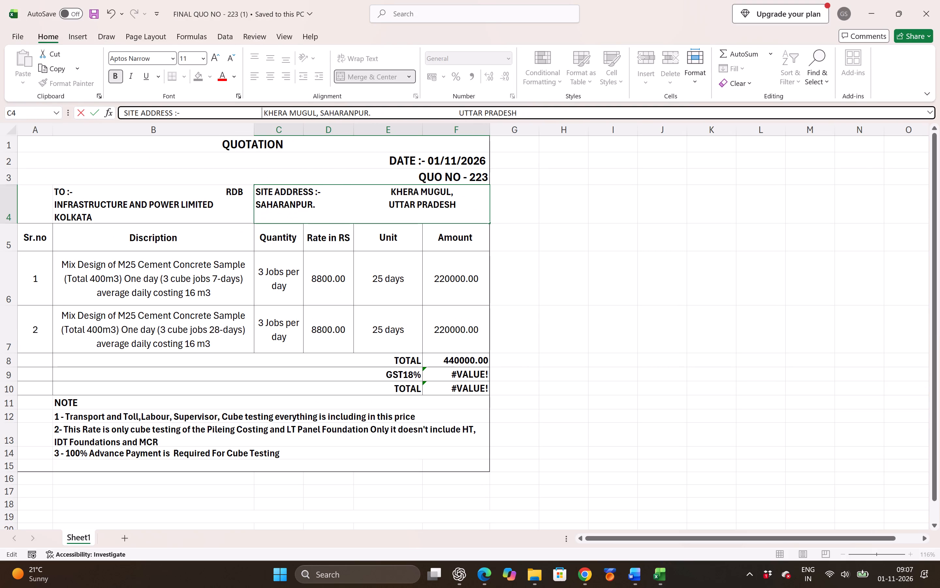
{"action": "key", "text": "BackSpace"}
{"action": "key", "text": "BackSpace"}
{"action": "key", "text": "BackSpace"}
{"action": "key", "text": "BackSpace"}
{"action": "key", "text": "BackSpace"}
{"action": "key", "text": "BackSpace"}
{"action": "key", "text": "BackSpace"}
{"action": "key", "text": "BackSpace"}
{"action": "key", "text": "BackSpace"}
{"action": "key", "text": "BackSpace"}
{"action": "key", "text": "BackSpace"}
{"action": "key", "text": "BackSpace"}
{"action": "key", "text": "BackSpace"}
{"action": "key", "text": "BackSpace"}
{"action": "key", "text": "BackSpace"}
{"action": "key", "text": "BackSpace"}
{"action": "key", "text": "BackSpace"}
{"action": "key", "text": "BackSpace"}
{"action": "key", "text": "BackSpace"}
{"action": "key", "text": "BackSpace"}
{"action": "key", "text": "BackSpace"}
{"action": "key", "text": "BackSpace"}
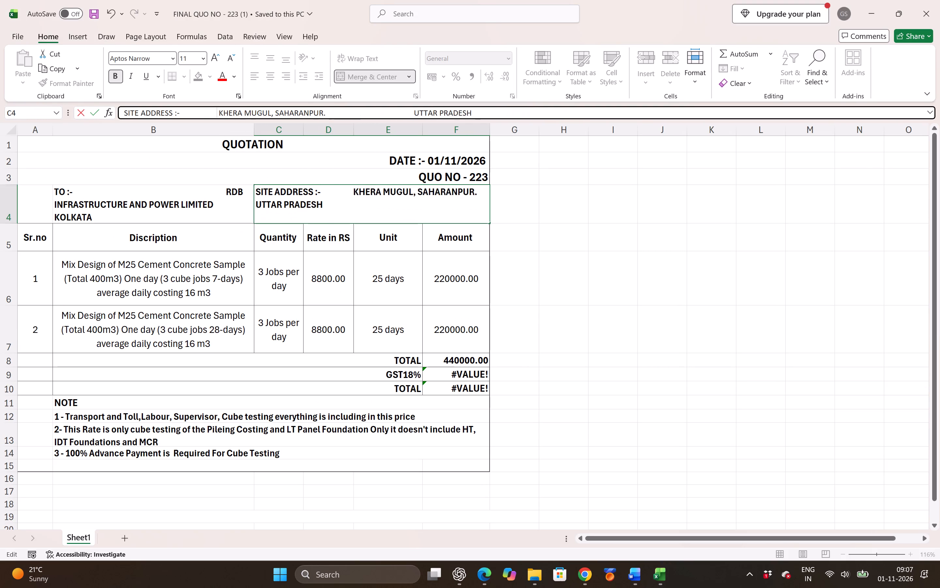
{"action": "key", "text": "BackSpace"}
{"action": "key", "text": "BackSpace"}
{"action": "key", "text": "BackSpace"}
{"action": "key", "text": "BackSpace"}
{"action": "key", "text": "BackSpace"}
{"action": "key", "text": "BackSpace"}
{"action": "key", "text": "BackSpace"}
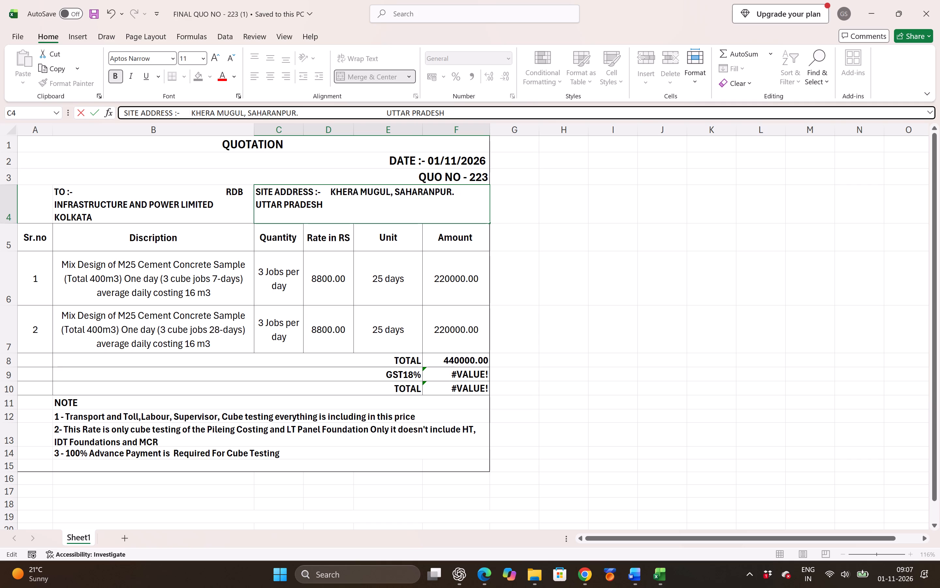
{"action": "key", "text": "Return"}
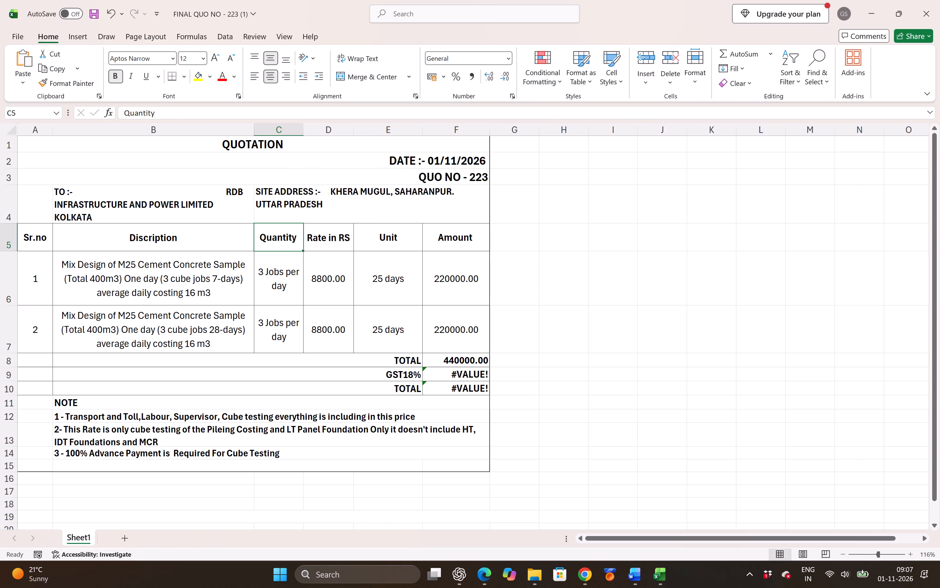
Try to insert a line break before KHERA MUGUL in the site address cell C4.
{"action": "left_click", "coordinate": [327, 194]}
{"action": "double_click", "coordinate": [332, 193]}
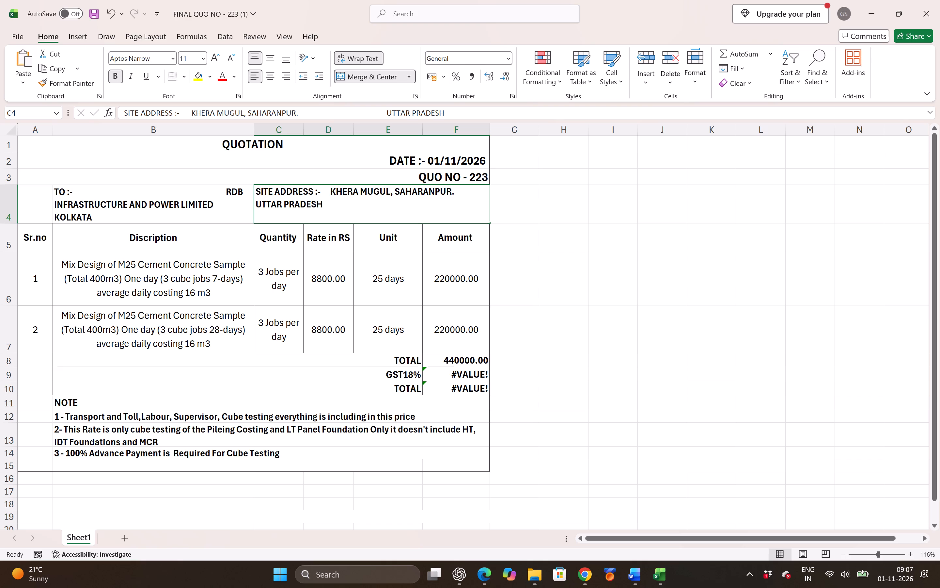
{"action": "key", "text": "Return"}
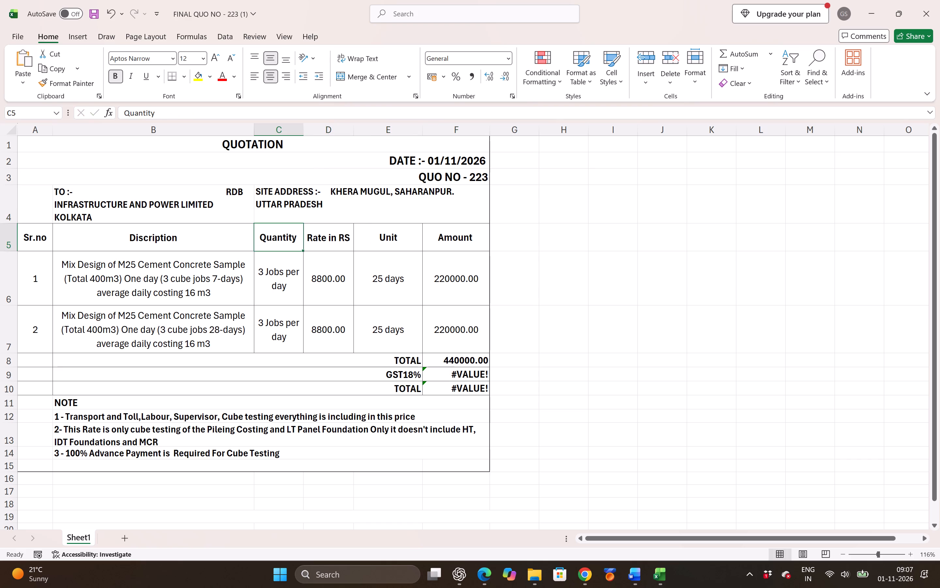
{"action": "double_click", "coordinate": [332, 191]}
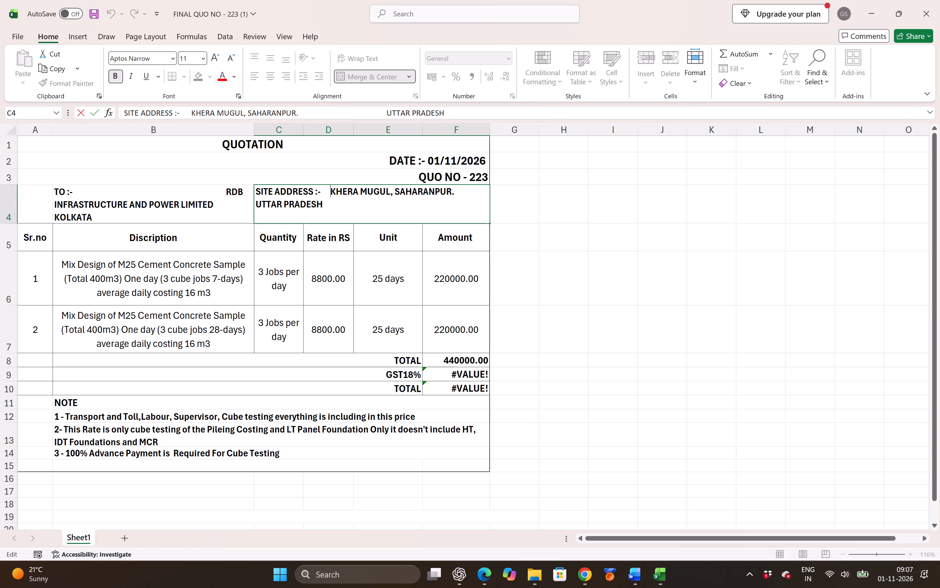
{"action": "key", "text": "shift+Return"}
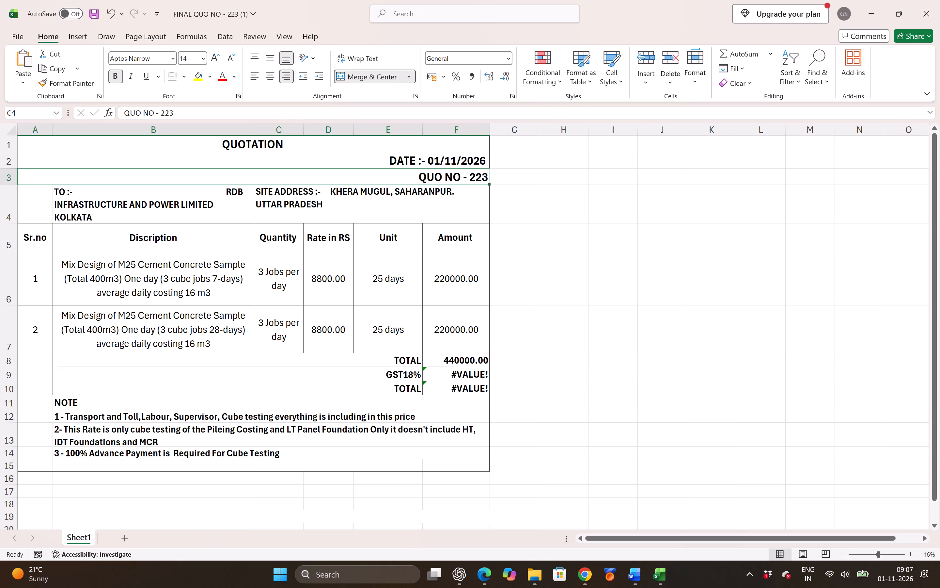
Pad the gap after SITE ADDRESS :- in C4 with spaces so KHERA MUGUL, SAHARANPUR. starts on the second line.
{"action": "double_click", "coordinate": [332, 191]}
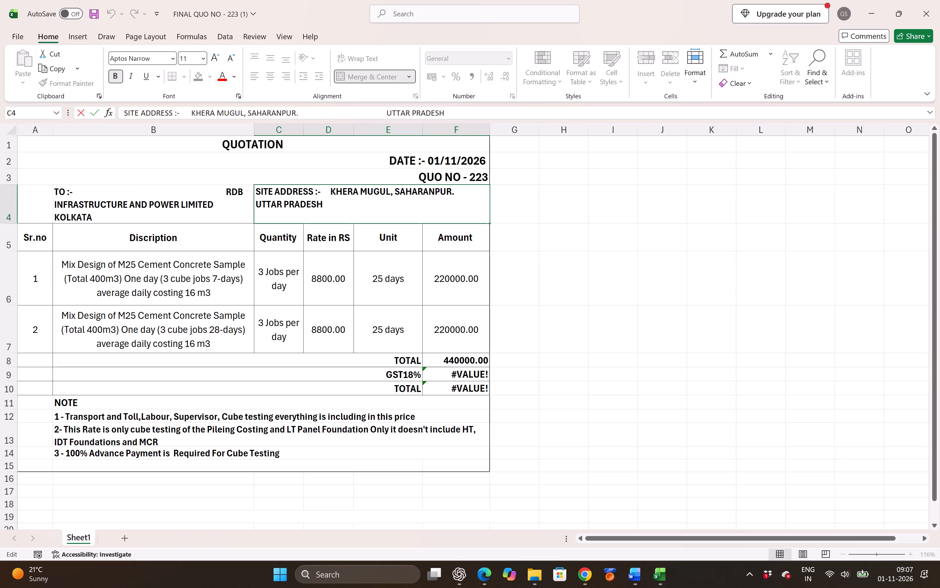
{"action": "key", "text": "BackSpace"}
{"action": "key", "text": "BackSpace"}
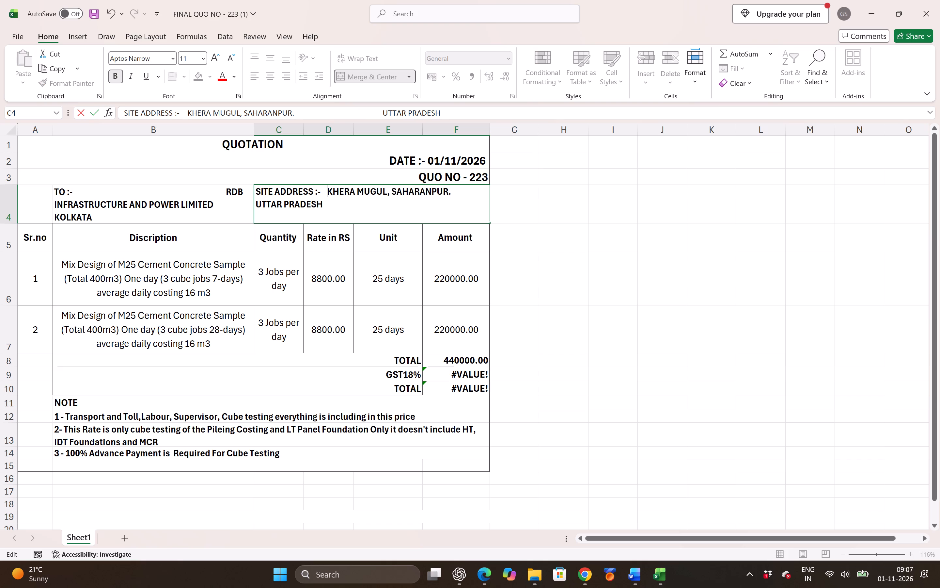
{"action": "key", "text": "BackSpace"}
{"action": "key", "text": "BackSpace"}
{"action": "key", "text": "BackSpace"}
{"action": "key", "text": "space"}
{"action": "key", "text": "space"}
{"action": "key", "text": "space"}
{"action": "key", "text": "space"}
{"action": "key", "text": "space"}
{"action": "key", "text": "space"}
{"action": "key", "text": "space"}
{"action": "key", "text": "space"}
{"action": "key", "text": "space"}
{"action": "key", "text": "space"}
{"action": "key", "text": "space"}
{"action": "key", "text": "space"}
{"action": "key", "text": "space"}
{"action": "key", "text": "space"}
{"action": "key", "text": "space"}
{"action": "key", "text": "space"}
{"action": "key", "text": "space"}
{"action": "key", "text": "space"}
{"action": "key", "text": "space"}
{"action": "key", "text": "space"}
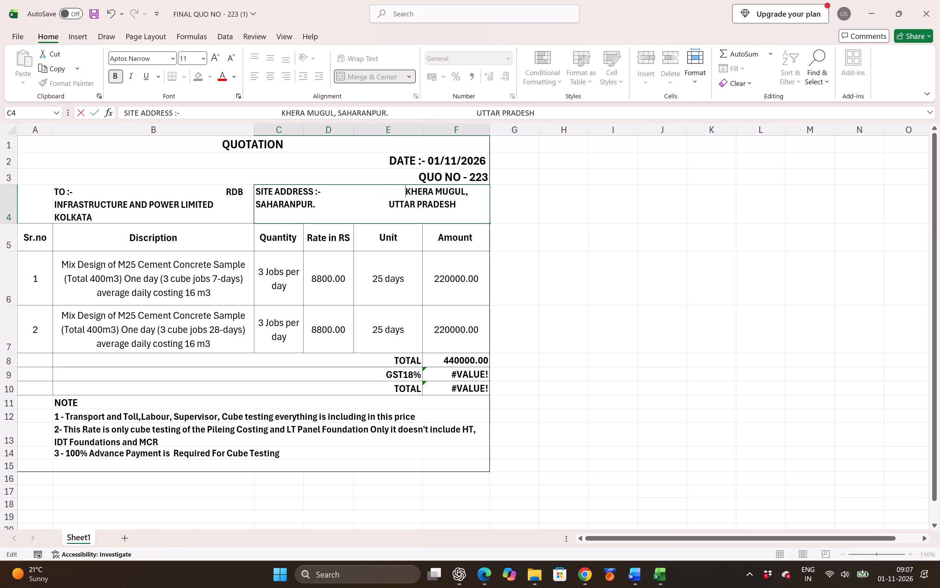
{"action": "key", "text": "space"}
{"action": "key", "text": "space"}
{"action": "key", "text": "space"}
{"action": "key", "text": "space"}
{"action": "key", "text": "space"}
{"action": "key", "text": "space"}
{"action": "key", "text": "space"}
{"action": "key", "text": "space"}
{"action": "key", "text": "space"}
{"action": "key", "text": "space"}
{"action": "key", "text": "space"}
{"action": "key", "text": "space"}
{"action": "key", "text": "space"}
{"action": "key", "text": "space"}
{"action": "key", "text": "space"}
{"action": "key", "text": "space"}
{"action": "key", "text": "space"}
{"action": "key", "text": "space"}
{"action": "key", "text": "space"}
{"action": "key", "text": "space"}
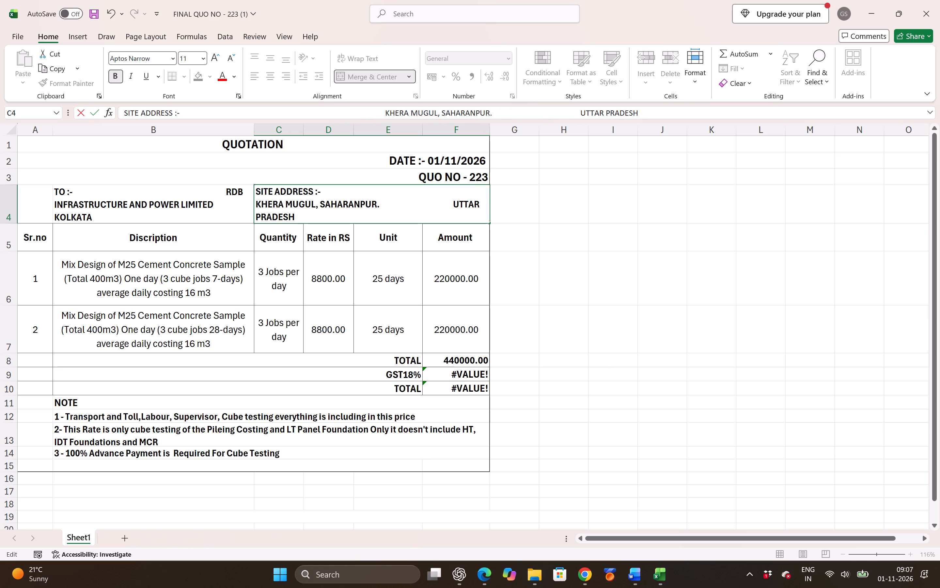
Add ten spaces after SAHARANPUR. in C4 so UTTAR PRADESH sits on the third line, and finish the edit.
{"action": "left_click", "coordinate": [410, 207]}
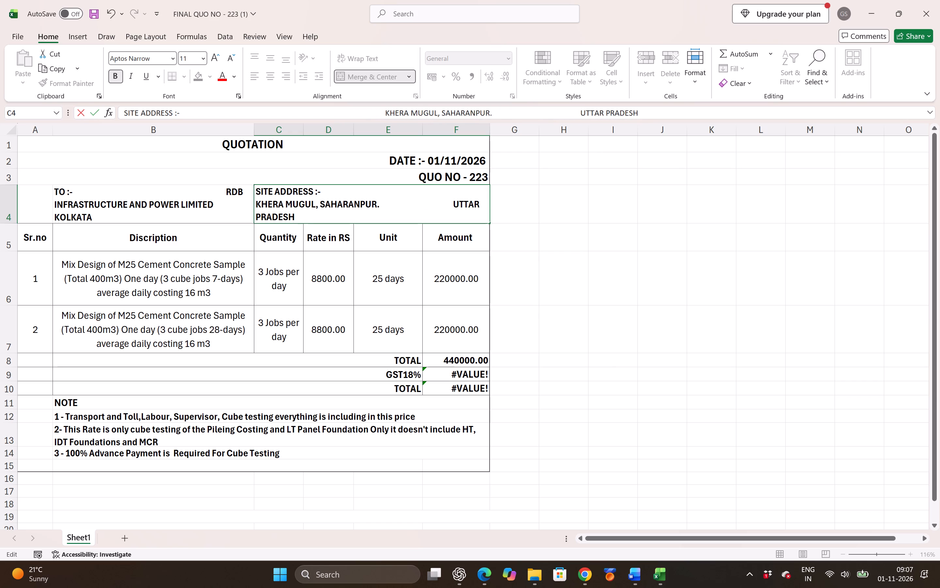
{"action": "left_click", "coordinate": [410, 207]}
{"action": "key", "text": "space"}
{"action": "key", "text": "space"}
{"action": "key", "text": "space"}
{"action": "key", "text": "space"}
{"action": "key", "text": "space"}
{"action": "key", "text": "space"}
{"action": "key", "text": "space"}
{"action": "key", "text": "space"}
{"action": "key", "text": "space"}
{"action": "key", "text": "space"}
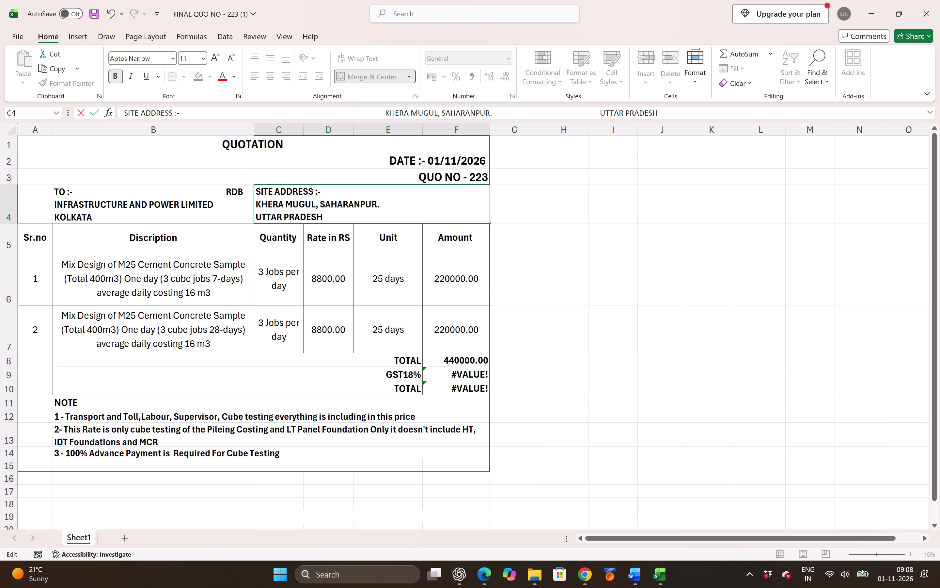
{"action": "scroll", "coordinate": [345, 214], "scroll_direction": "up", "scroll_amount": 3}
{"action": "left_click", "coordinate": [557, 193]}
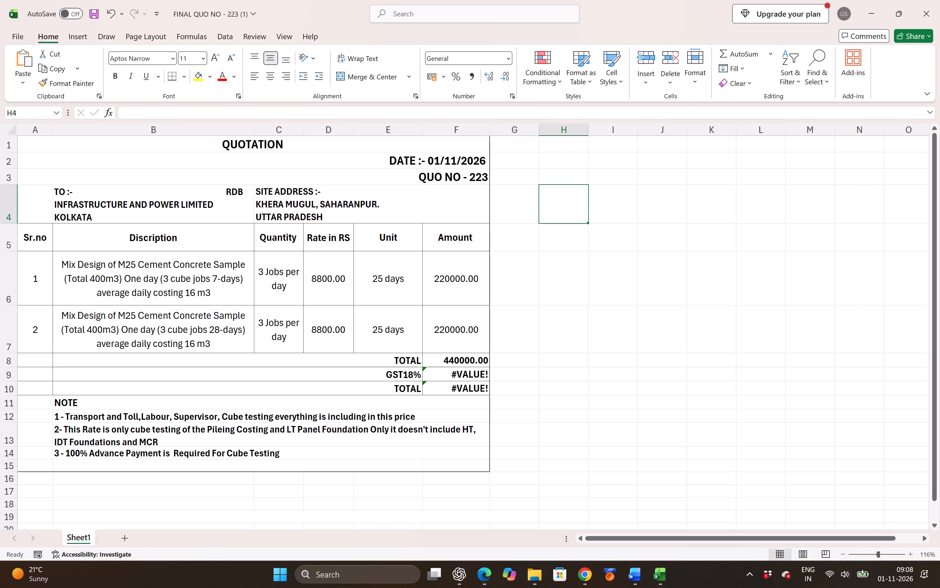
Capture a screenshot of the whole QUO NO - 223 quotation, from the QUOTATION heading through row 15, columns A to F.
{"action": "key", "text": "shift+super+s"}
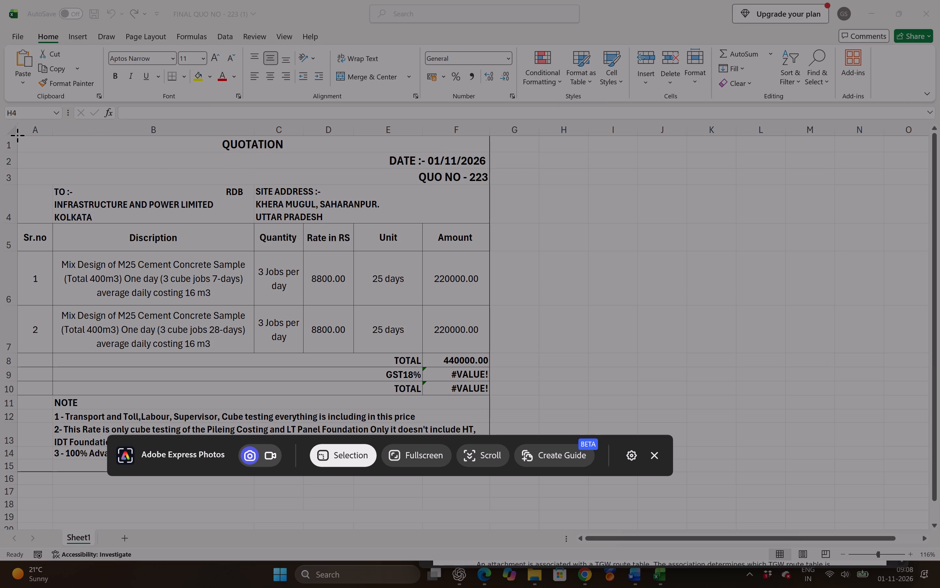
{"action": "left_click_drag", "start_coordinate": [18, 136], "coordinate": [309, 385]}
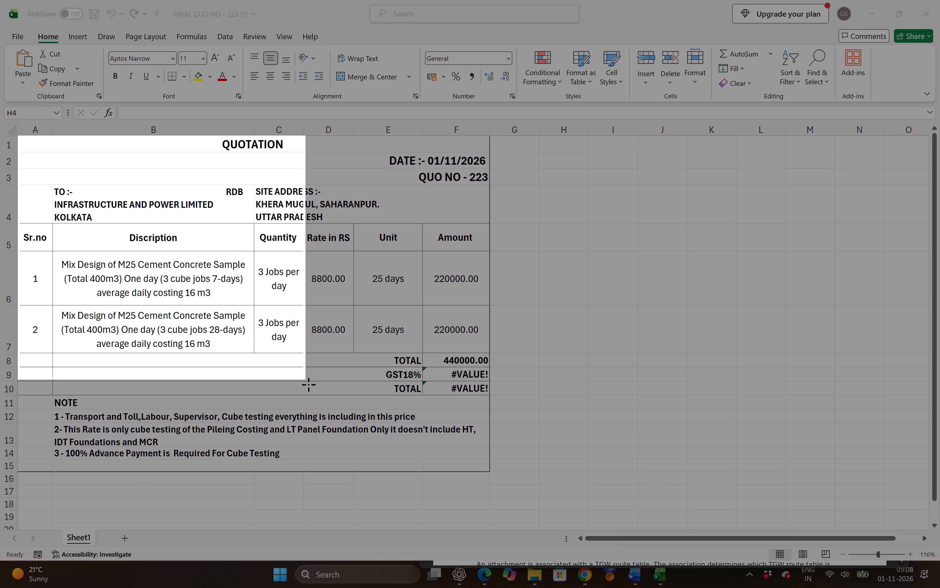
{"action": "left_click_drag", "start_coordinate": [309, 385], "coordinate": [469, 446]}
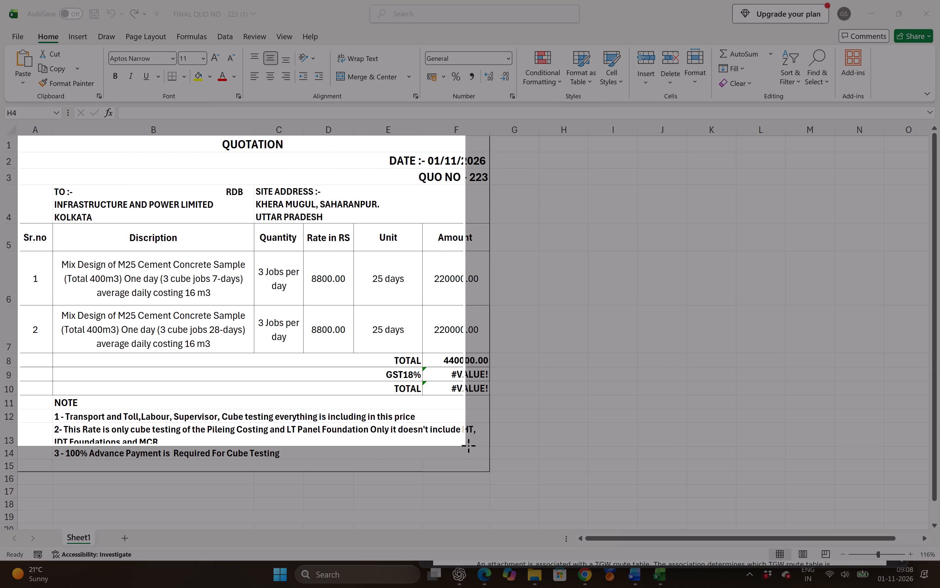
{"action": "left_click_drag", "start_coordinate": [469, 446], "coordinate": [493, 477]}
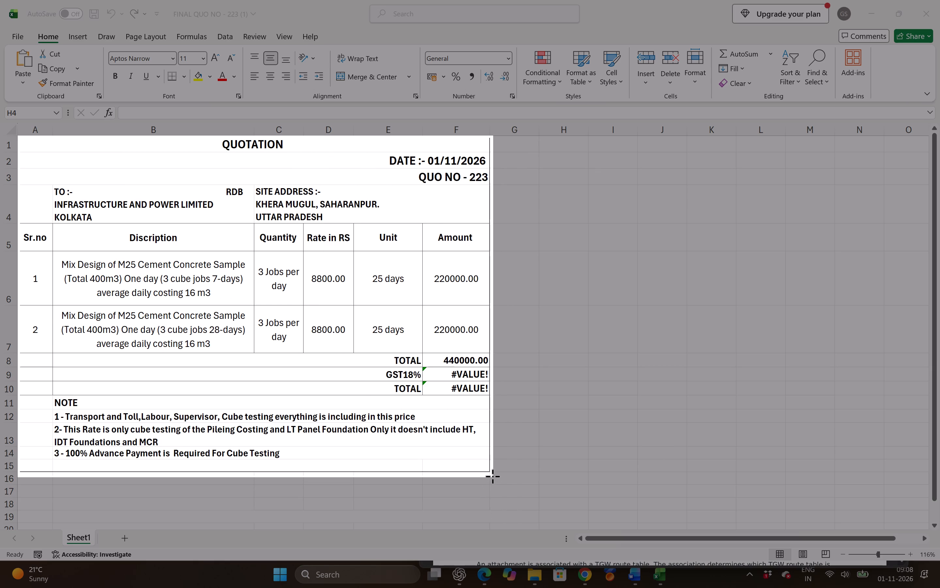
{"action": "left_click_drag", "start_coordinate": [493, 477], "coordinate": [489, 472]}
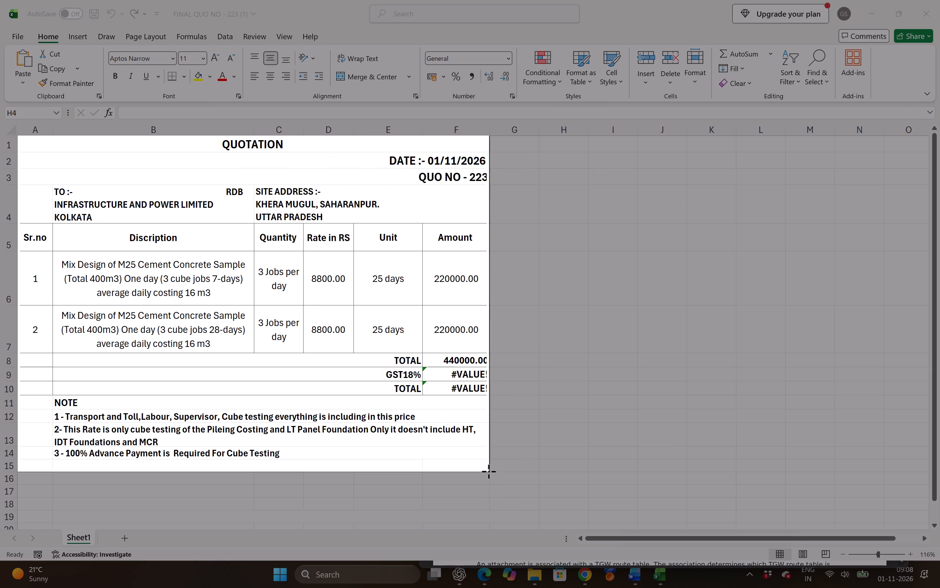
{"action": "left_click_drag", "start_coordinate": [489, 472], "coordinate": [490, 472]}
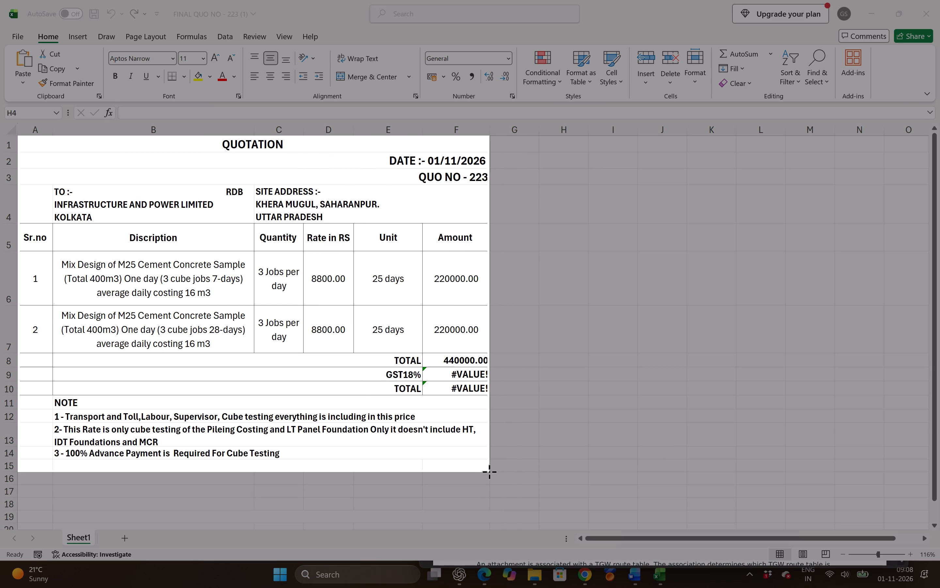
{"action": "left_click_drag", "start_coordinate": [490, 472], "coordinate": [491, 472]}
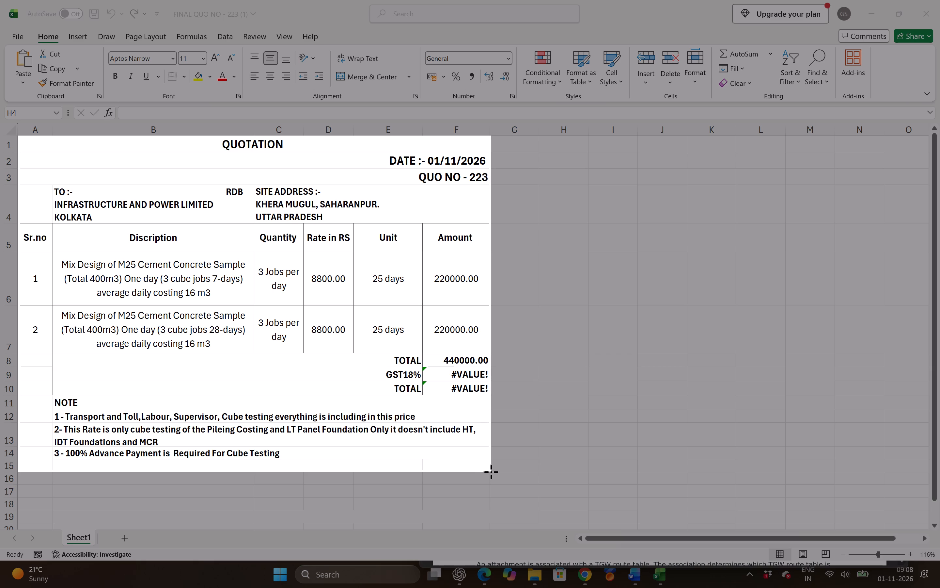
{"action": "left_click_drag", "start_coordinate": [491, 472], "coordinate": [491, 472]}
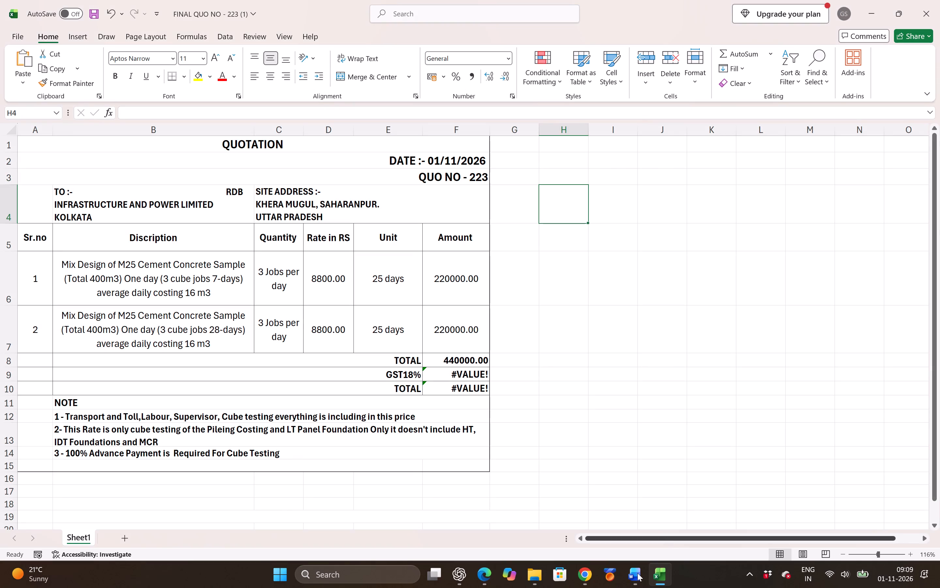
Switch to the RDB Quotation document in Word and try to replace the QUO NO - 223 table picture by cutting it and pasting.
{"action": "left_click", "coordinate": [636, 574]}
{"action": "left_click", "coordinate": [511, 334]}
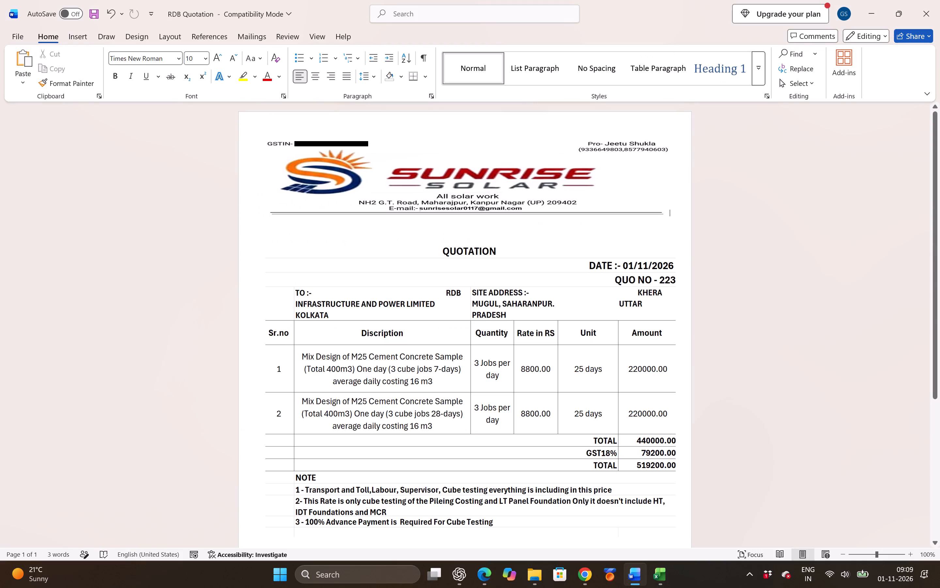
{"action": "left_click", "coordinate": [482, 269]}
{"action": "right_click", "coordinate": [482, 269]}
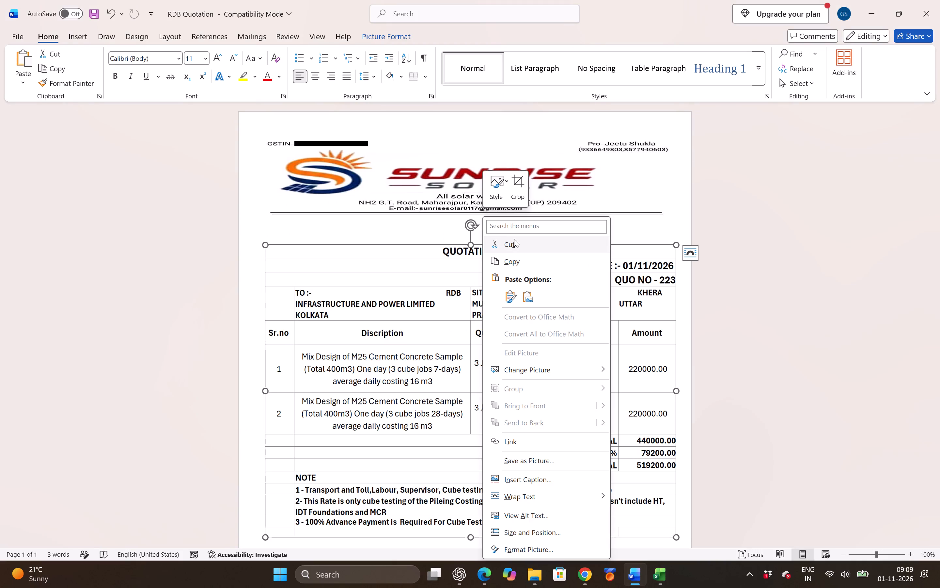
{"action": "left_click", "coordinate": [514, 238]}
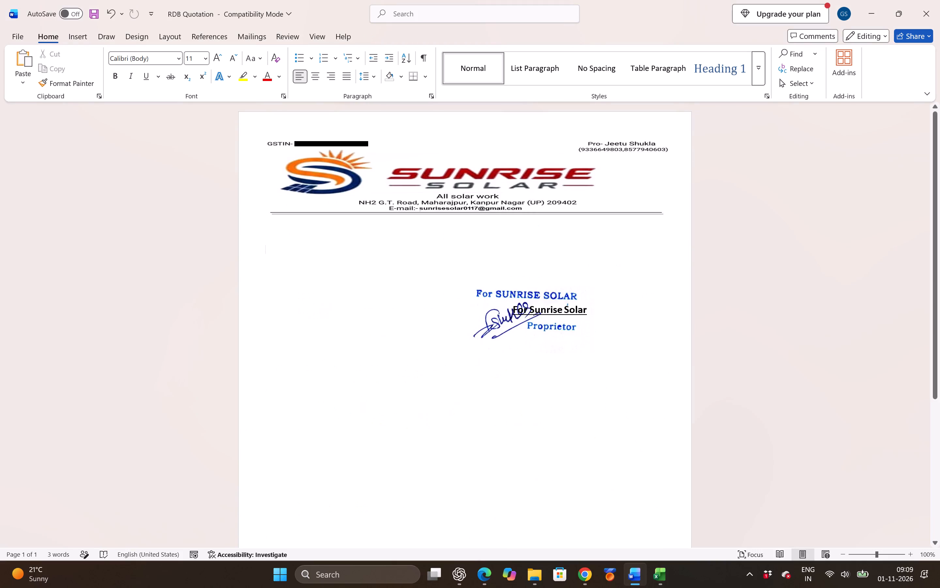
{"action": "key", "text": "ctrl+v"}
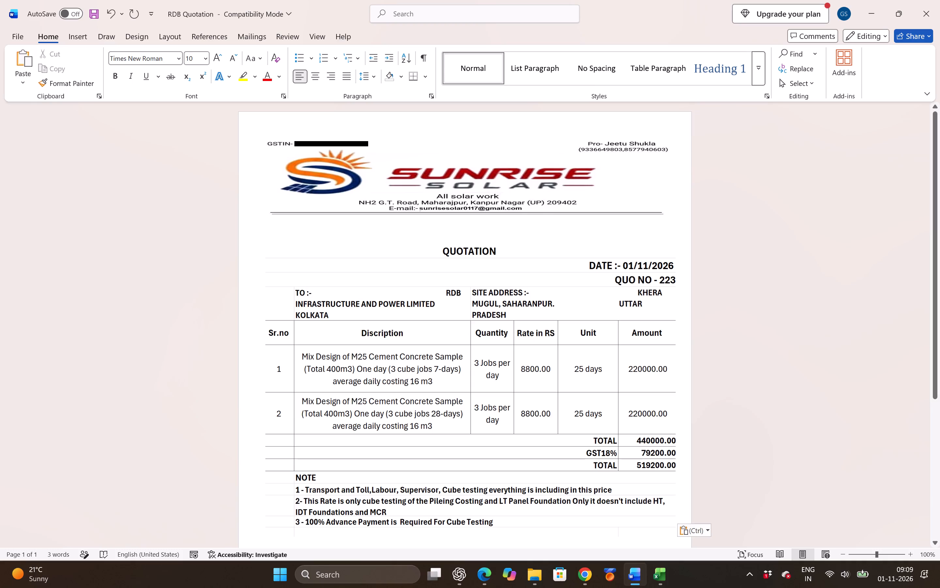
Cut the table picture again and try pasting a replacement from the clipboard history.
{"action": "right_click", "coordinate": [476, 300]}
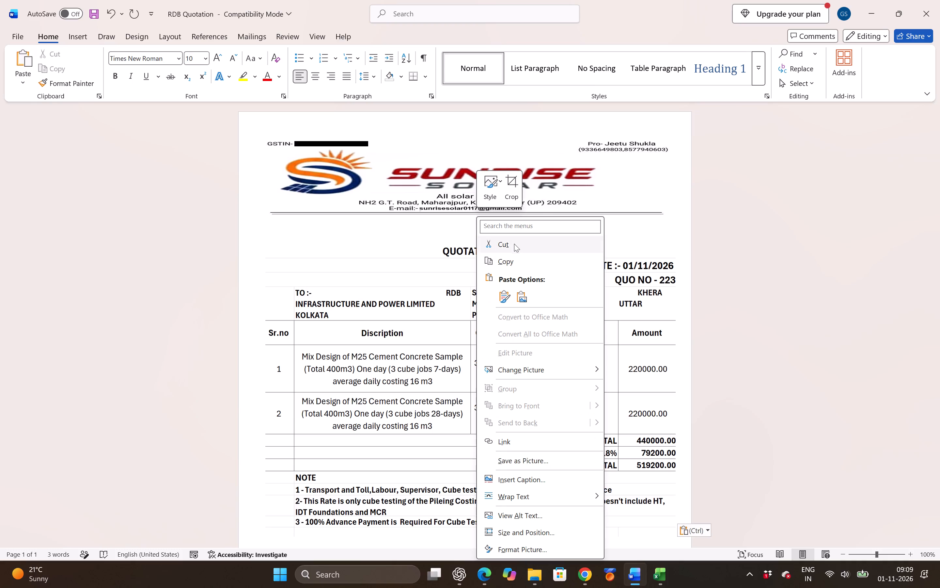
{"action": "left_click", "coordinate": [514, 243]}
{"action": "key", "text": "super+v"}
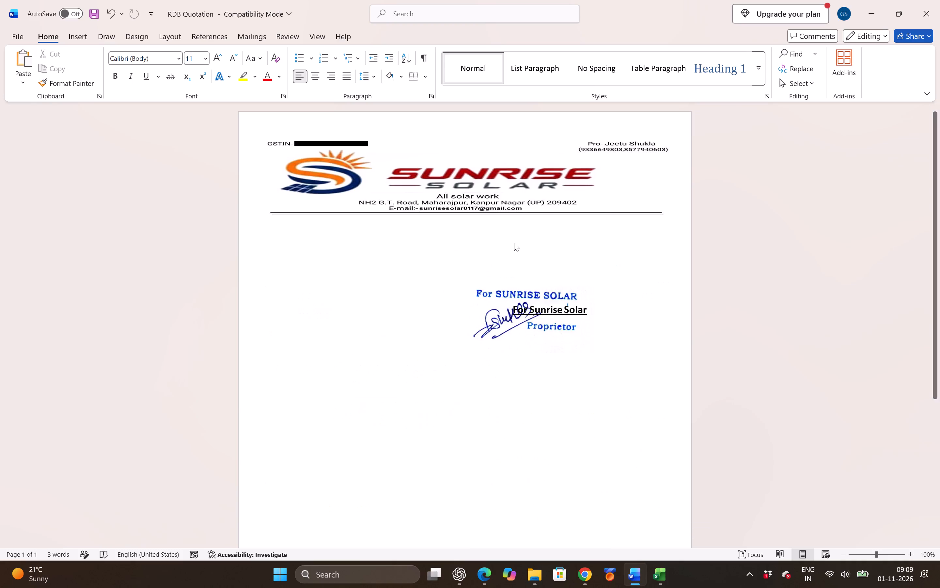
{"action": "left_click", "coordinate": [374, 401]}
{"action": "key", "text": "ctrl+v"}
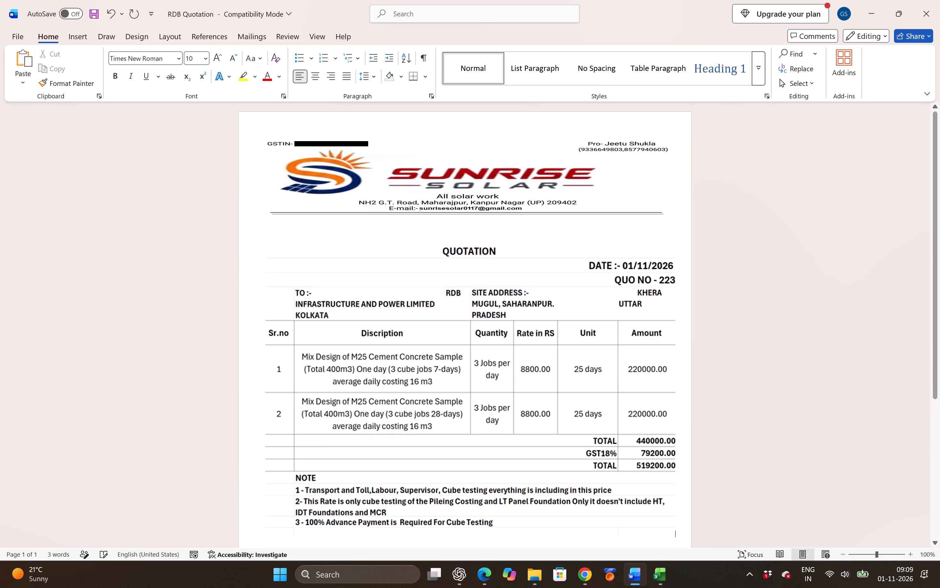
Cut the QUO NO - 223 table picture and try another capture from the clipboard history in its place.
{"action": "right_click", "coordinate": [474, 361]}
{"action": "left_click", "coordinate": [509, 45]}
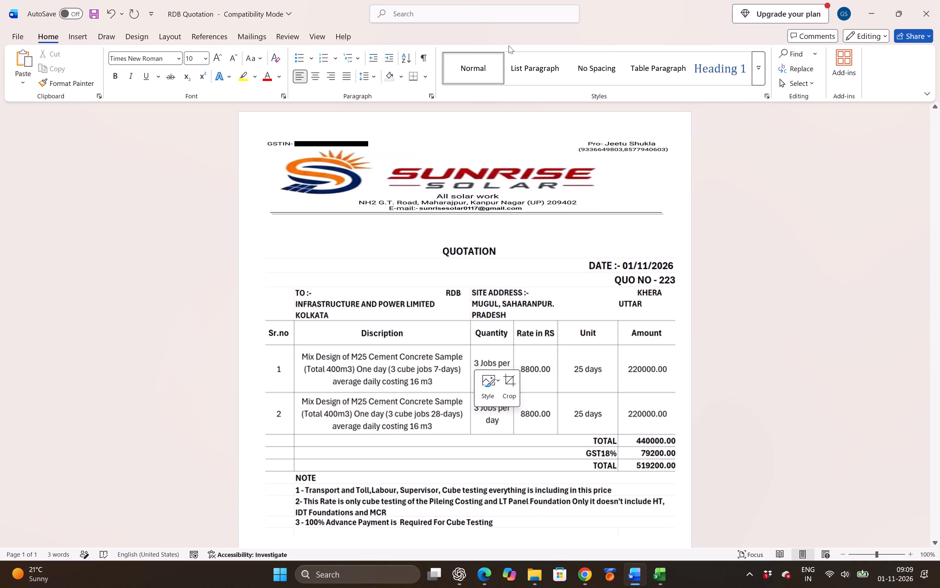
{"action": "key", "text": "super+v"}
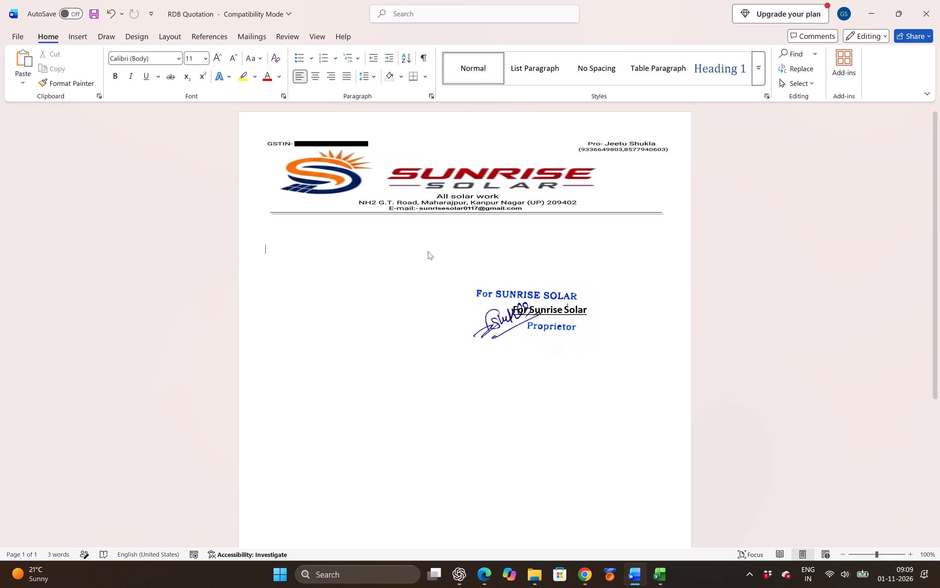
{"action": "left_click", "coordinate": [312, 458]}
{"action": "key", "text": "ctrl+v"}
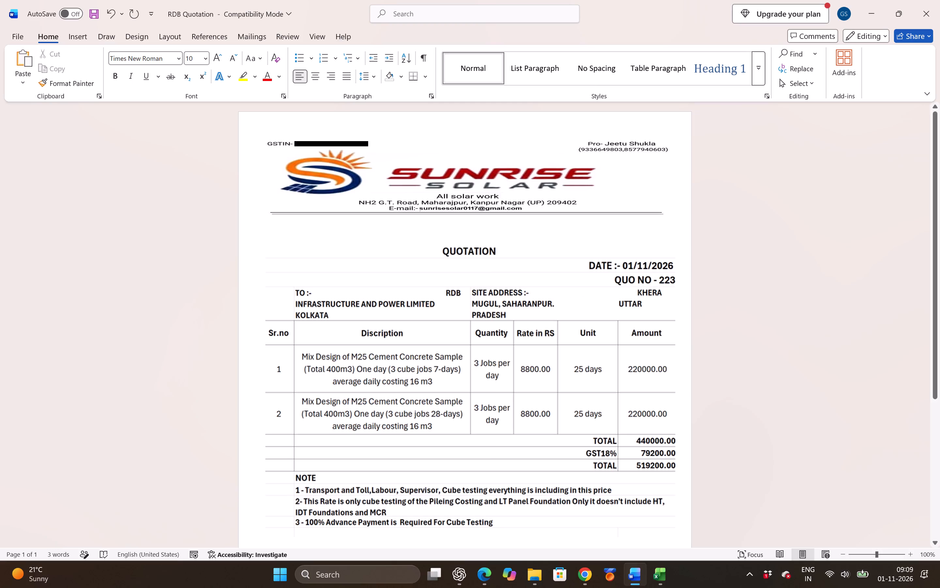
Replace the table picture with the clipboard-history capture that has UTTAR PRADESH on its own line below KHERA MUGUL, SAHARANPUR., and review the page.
{"action": "right_click", "coordinate": [453, 384]}
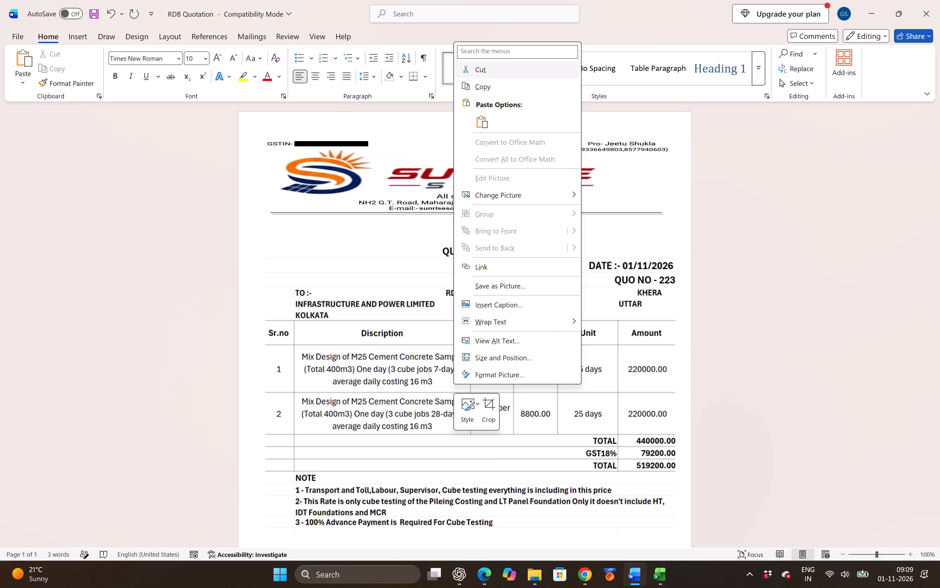
{"action": "left_click", "coordinate": [505, 65]}
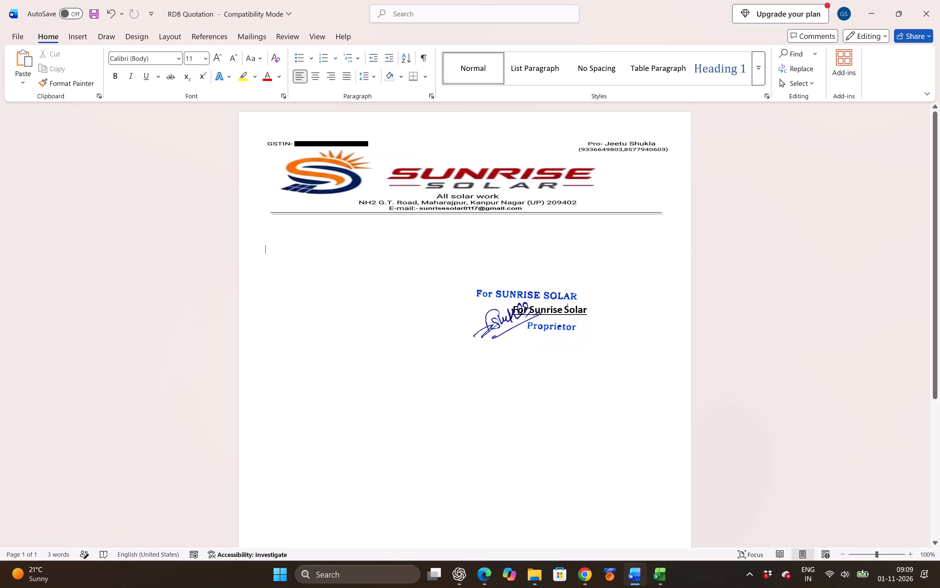
{"action": "key", "text": "super+v"}
{"action": "scroll", "coordinate": [324, 448], "scroll_direction": "down", "scroll_amount": 1}
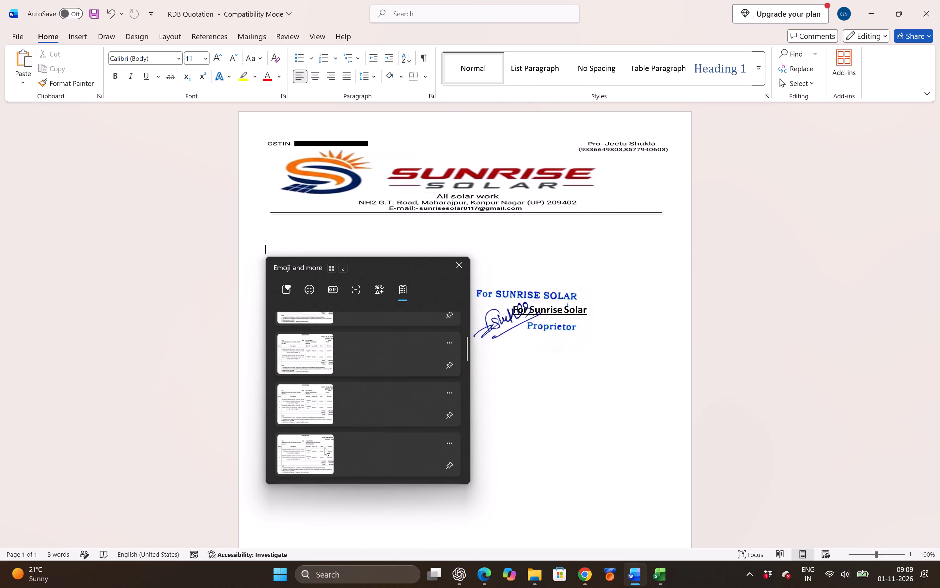
{"action": "scroll", "coordinate": [324, 448], "scroll_direction": "down", "scroll_amount": 1}
{"action": "scroll", "coordinate": [347, 400], "scroll_direction": "up", "scroll_amount": 2}
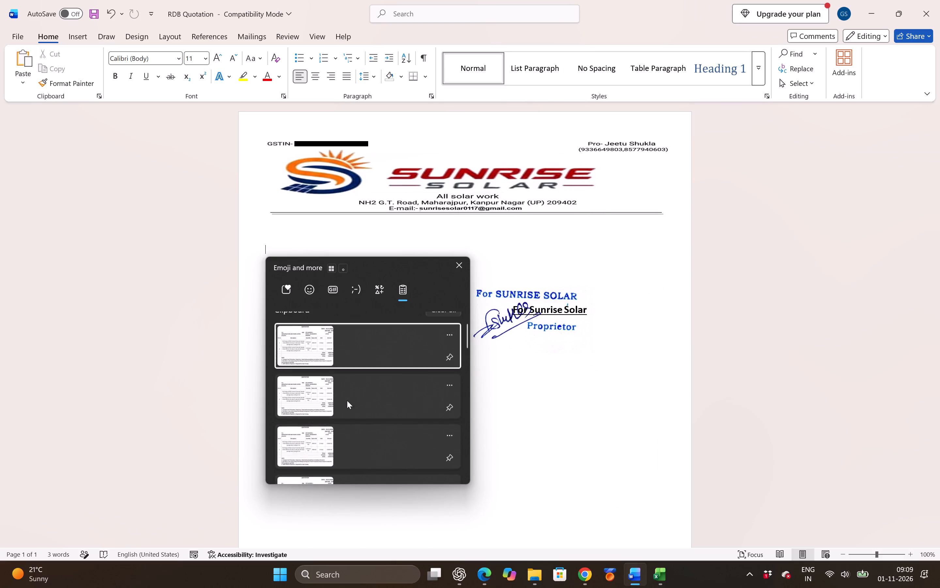
{"action": "scroll", "coordinate": [350, 407], "scroll_direction": "down", "scroll_amount": 1}
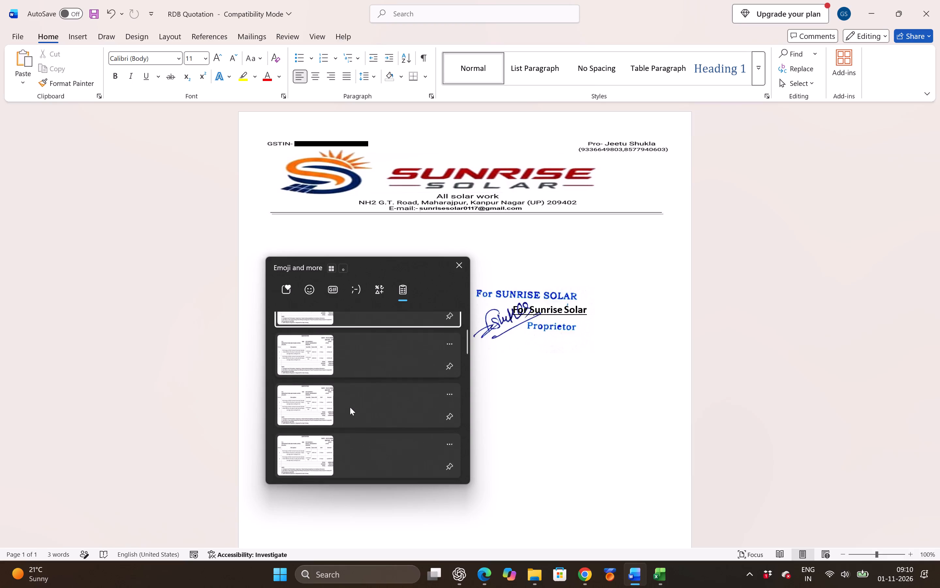
{"action": "scroll", "coordinate": [350, 407], "scroll_direction": "down", "scroll_amount": 1}
{"action": "left_click", "coordinate": [348, 452]}
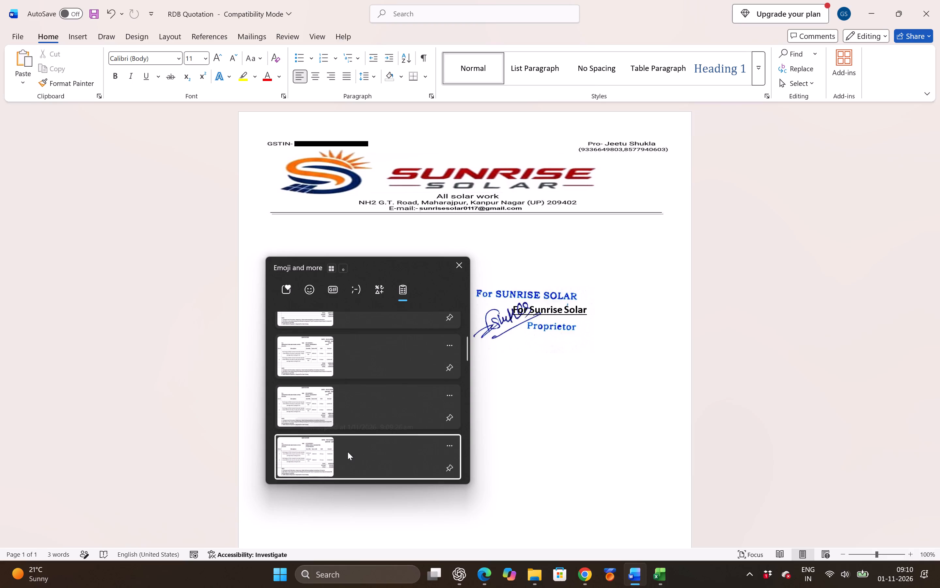
{"action": "key", "text": "ctrl+v"}
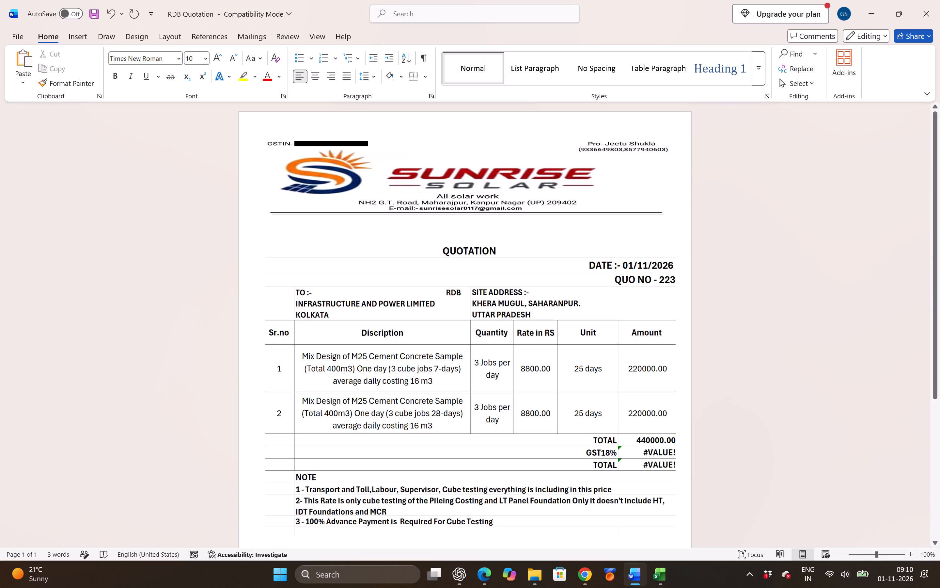
{"action": "scroll", "coordinate": [444, 433], "scroll_direction": "down", "scroll_amount": 2}
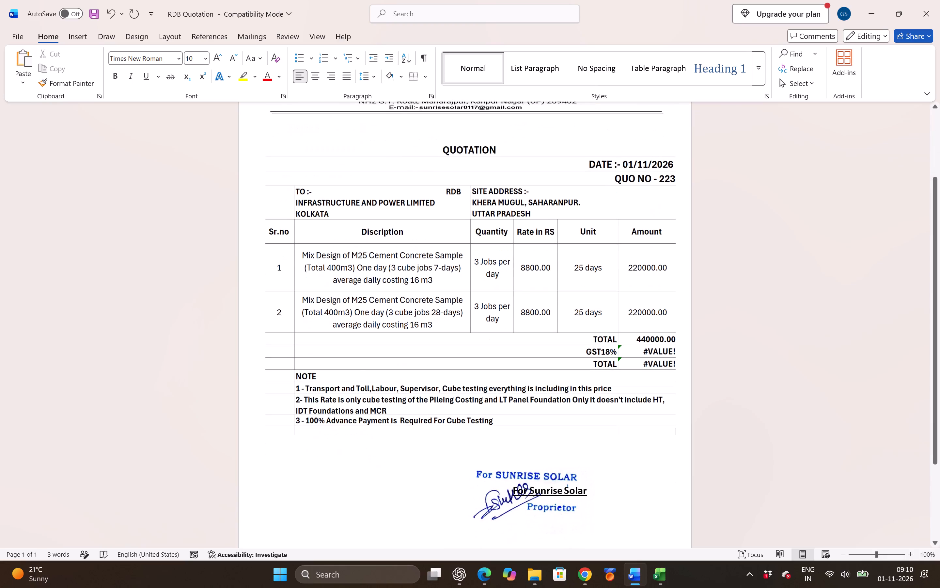
{"action": "scroll", "coordinate": [444, 433], "scroll_direction": "down", "scroll_amount": 1}
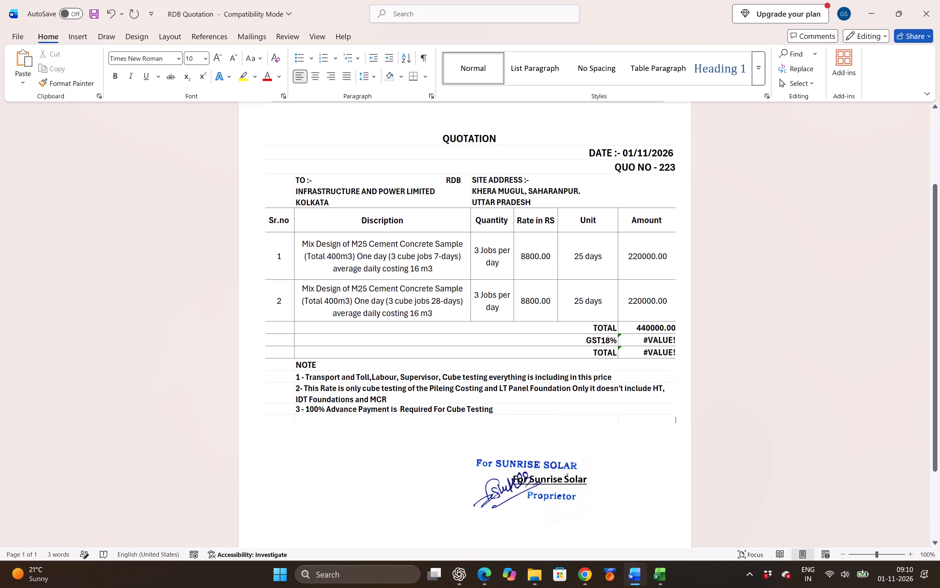
Switch to the FINAL QUO NO - 223 workbook in Excel.
{"action": "left_click", "coordinate": [659, 576]}
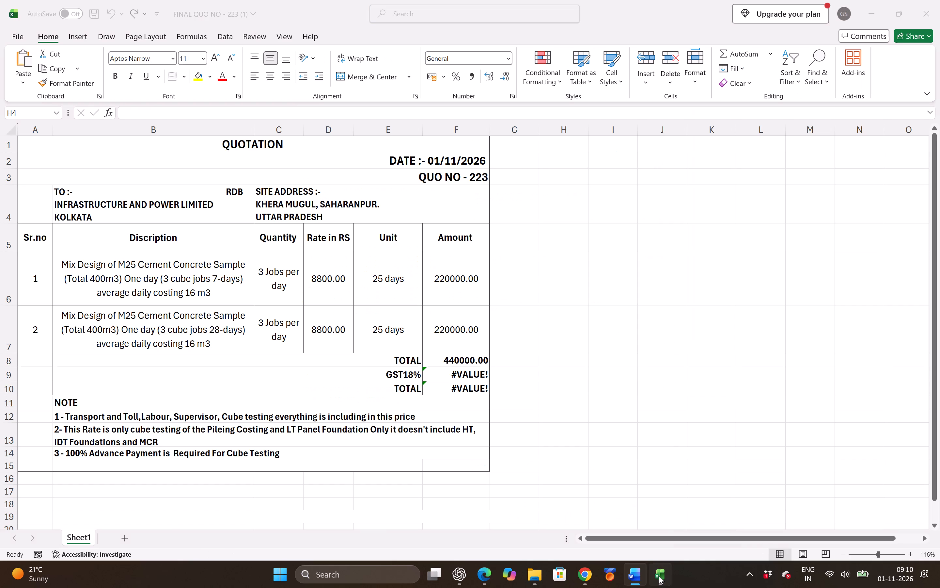
{"action": "left_click", "coordinate": [518, 396]}
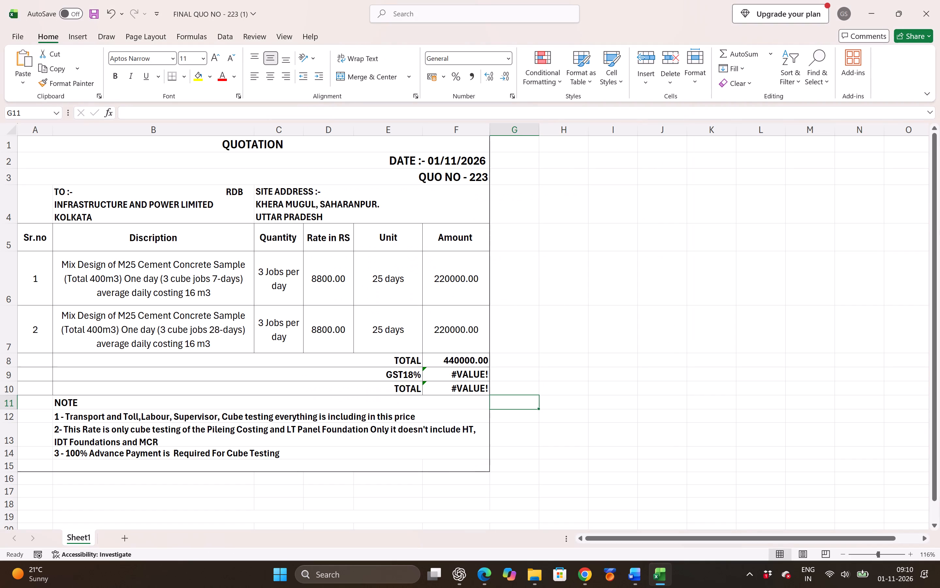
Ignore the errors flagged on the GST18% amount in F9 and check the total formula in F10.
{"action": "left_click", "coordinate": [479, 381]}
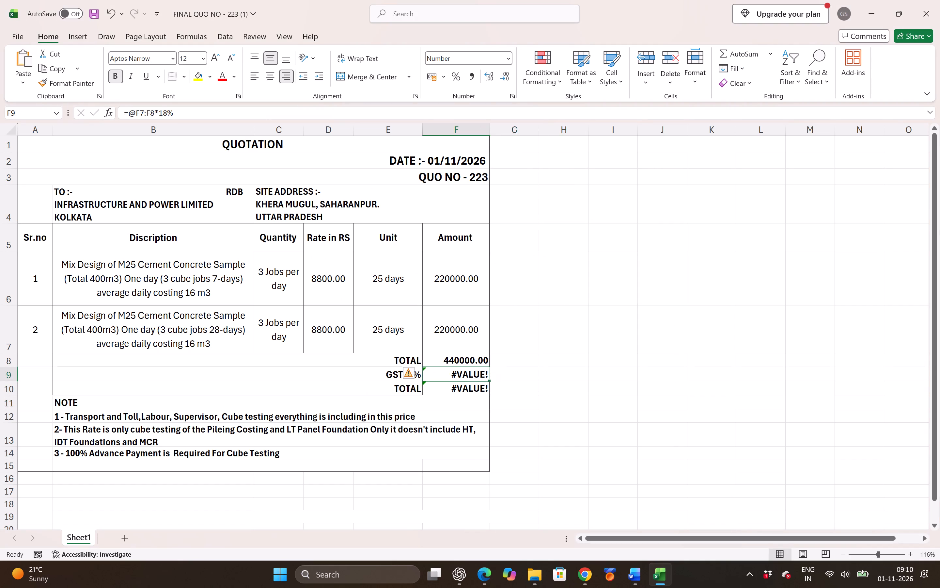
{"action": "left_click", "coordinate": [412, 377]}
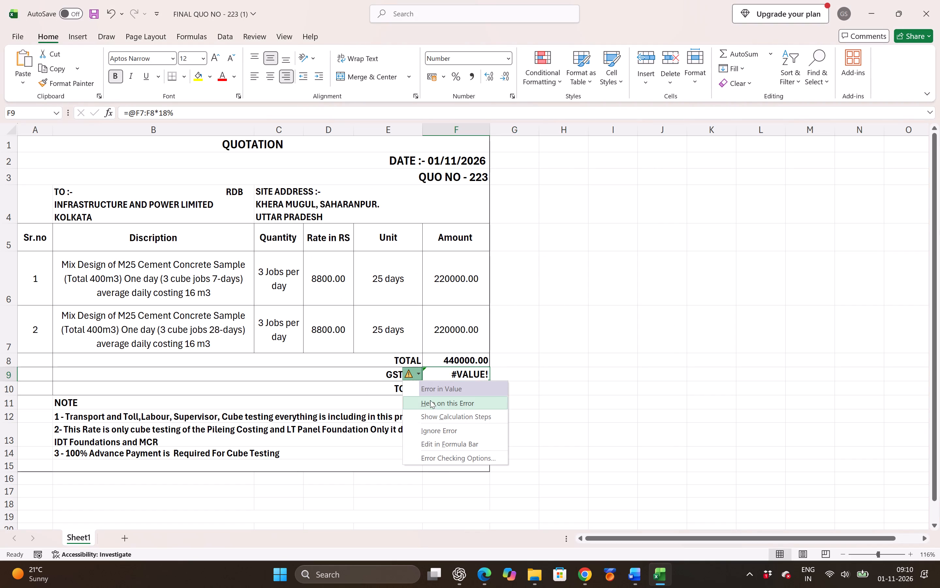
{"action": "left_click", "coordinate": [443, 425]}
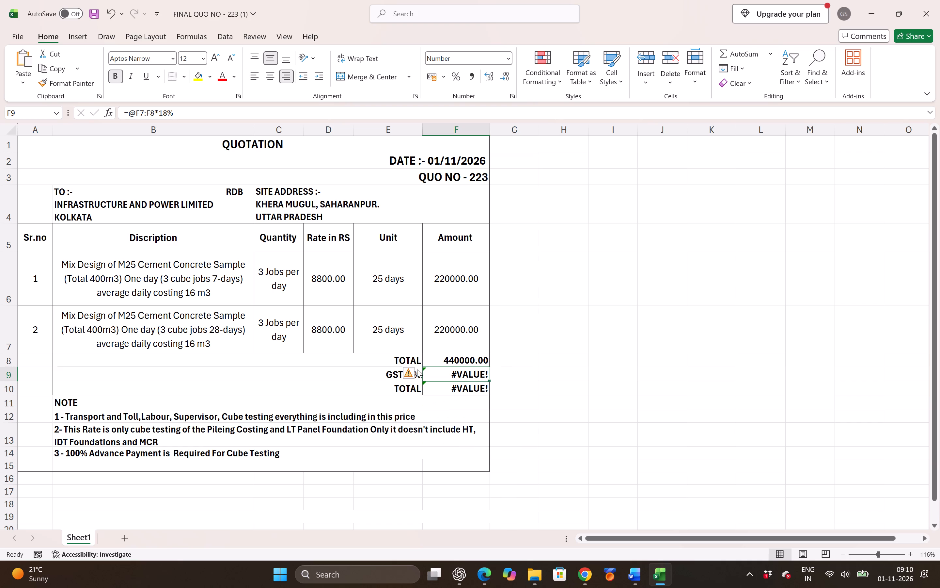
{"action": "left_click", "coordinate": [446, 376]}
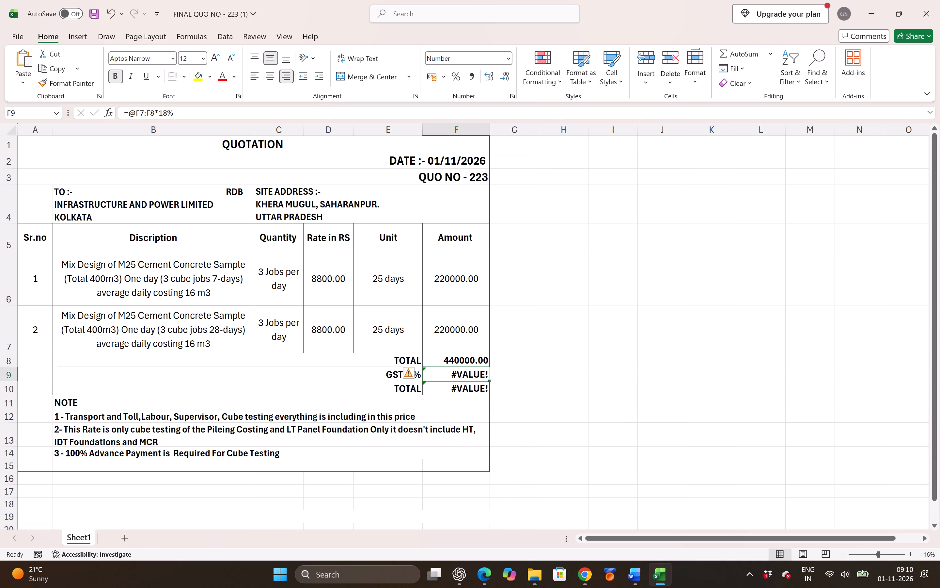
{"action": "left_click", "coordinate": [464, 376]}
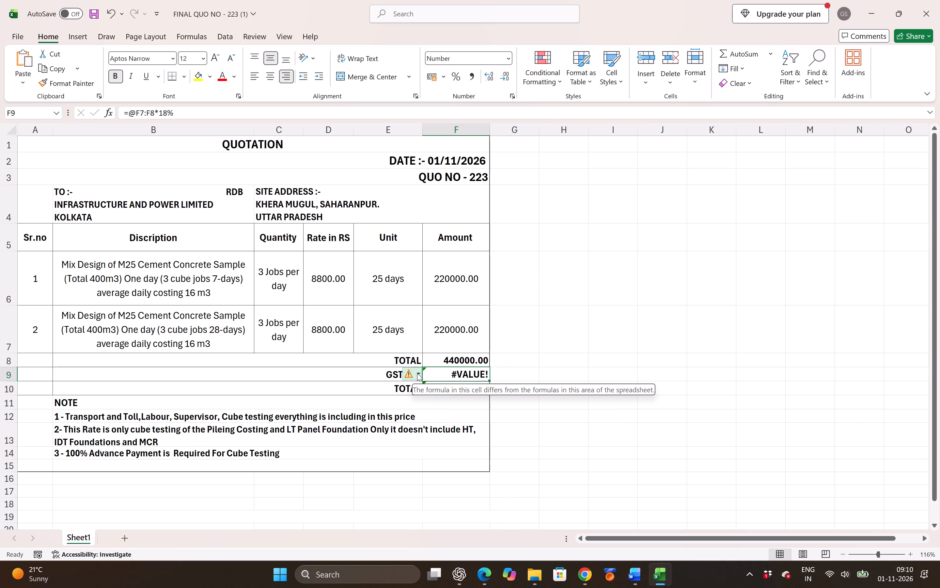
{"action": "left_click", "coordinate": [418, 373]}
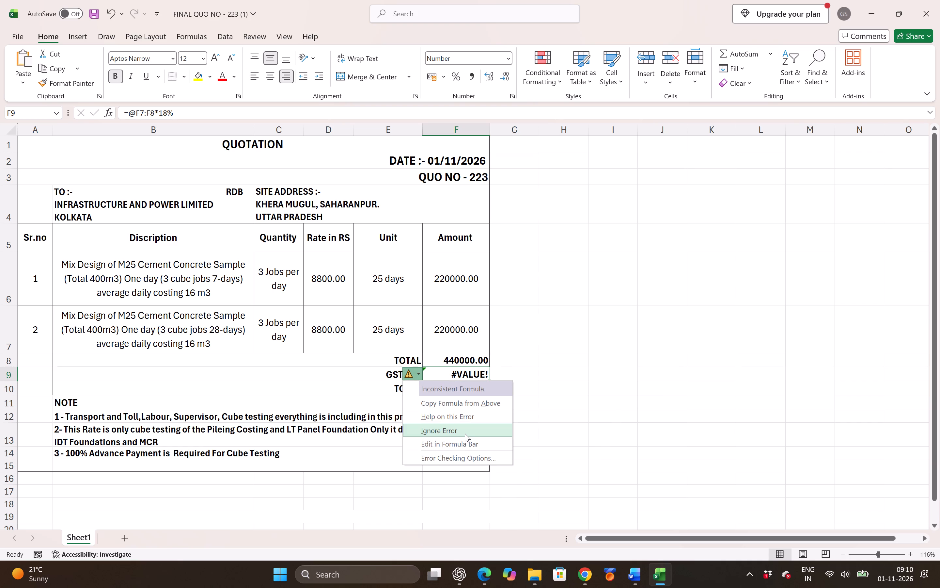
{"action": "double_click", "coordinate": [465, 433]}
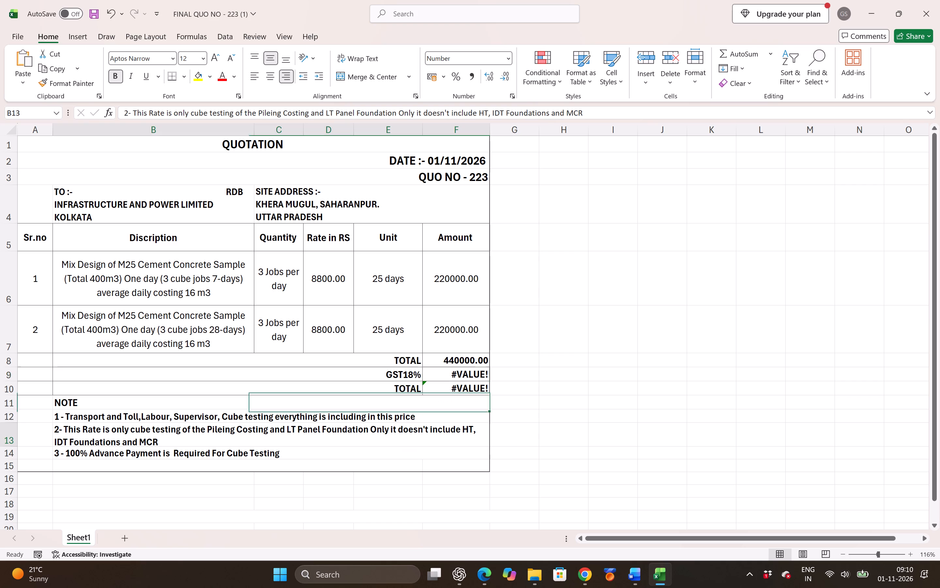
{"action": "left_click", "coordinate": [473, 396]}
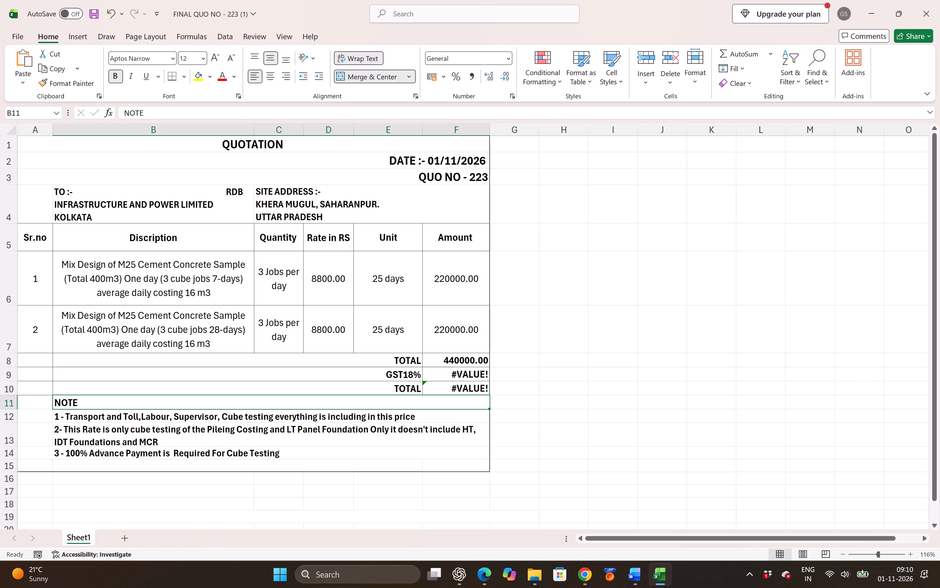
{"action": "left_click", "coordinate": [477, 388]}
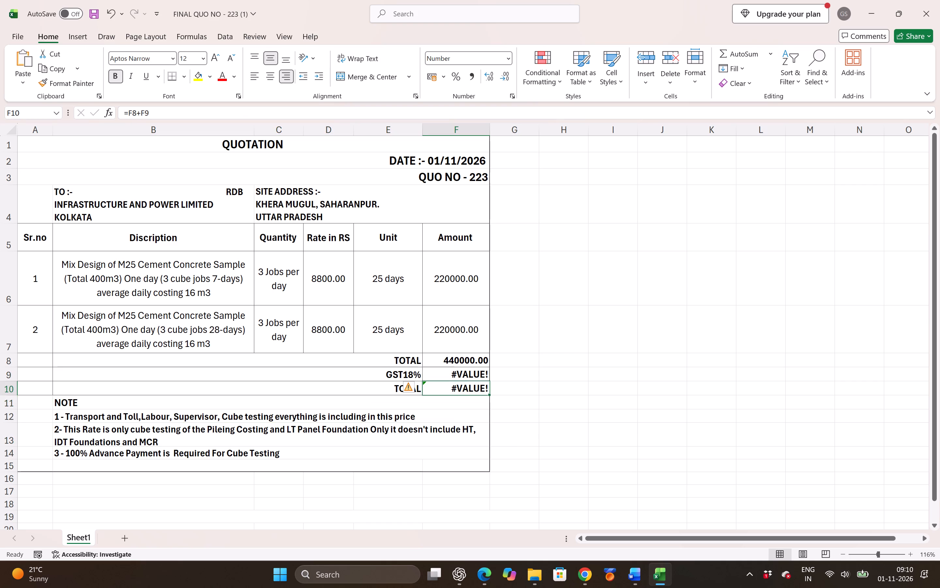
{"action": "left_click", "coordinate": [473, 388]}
{"action": "left_click", "coordinate": [466, 378]}
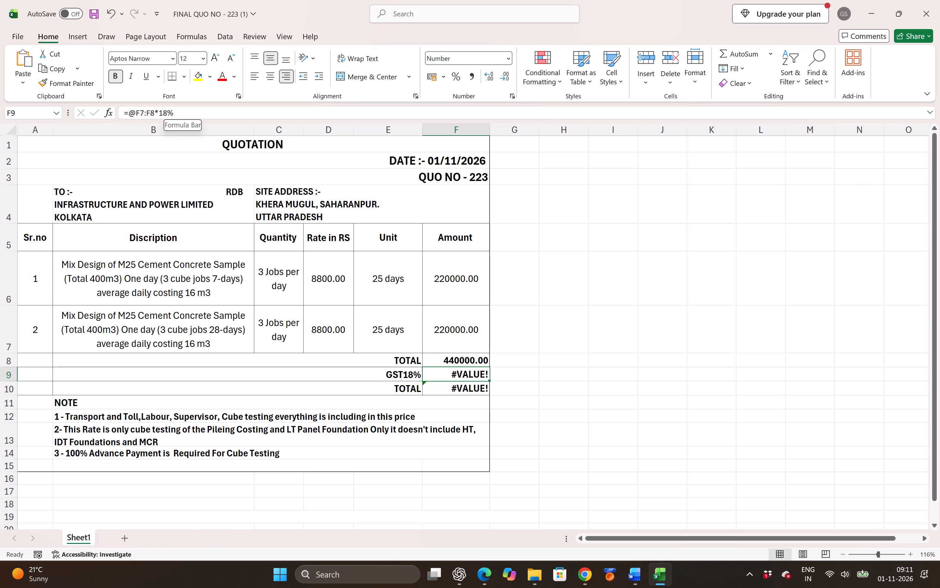
{"action": "left_click", "coordinate": [145, 112]}
{"action": "key", "text": "BackSpace"}
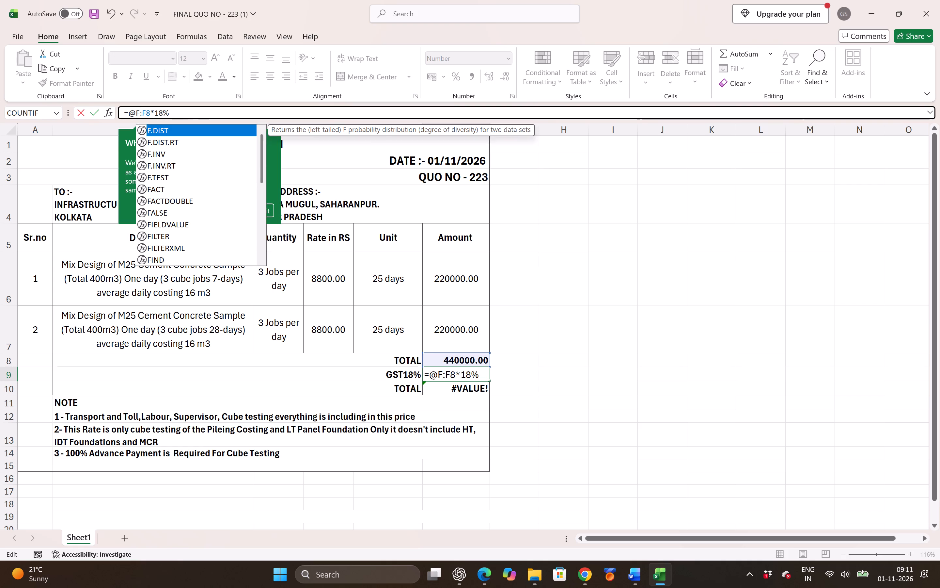
{"action": "key", "text": "6"}
{"action": "left_click", "coordinate": [154, 111]}
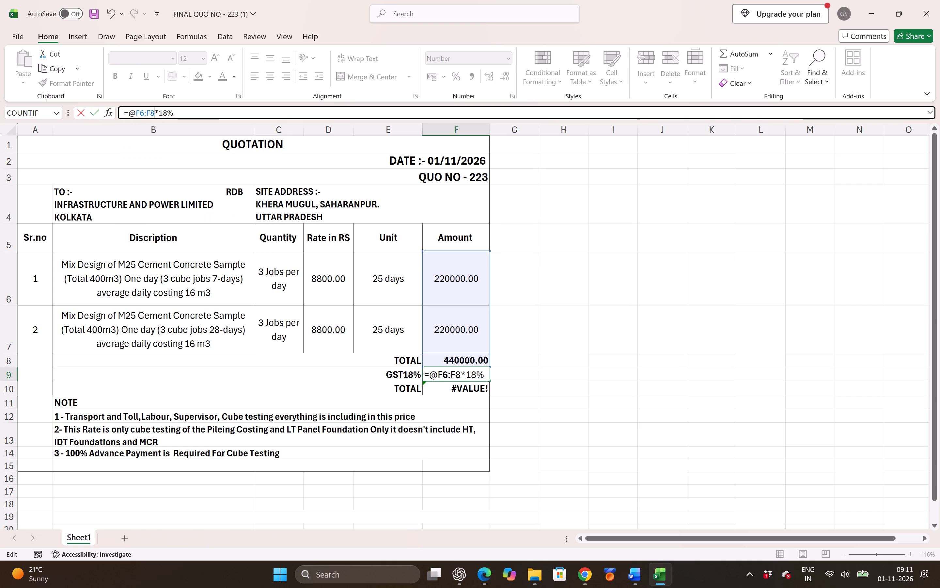
{"action": "key", "text": "BackSpace"}
{"action": "key", "text": "7"}
{"action": "left_click", "coordinate": [196, 111]}
{"action": "key", "text": "Return"}
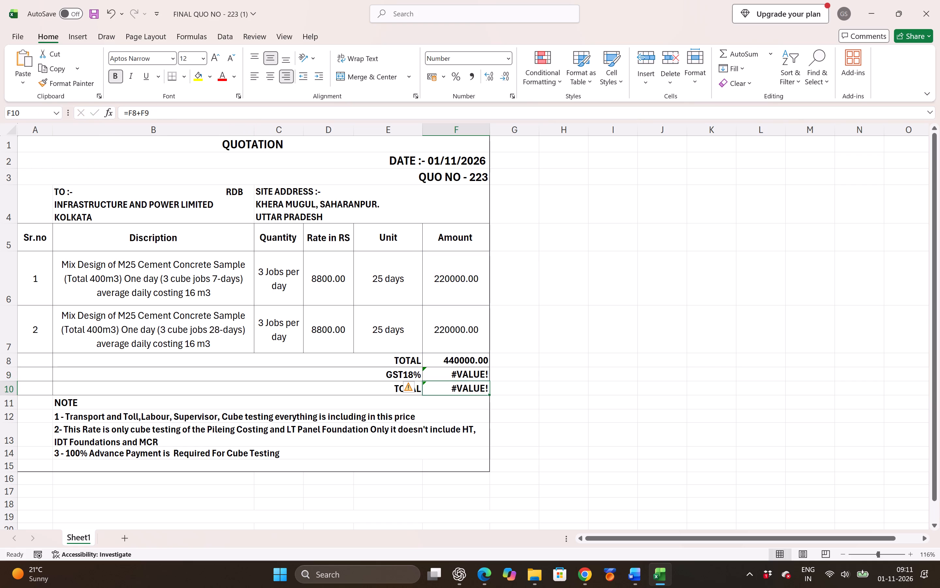
{"action": "left_click", "coordinate": [459, 380]}
{"action": "left_click", "coordinate": [463, 374]}
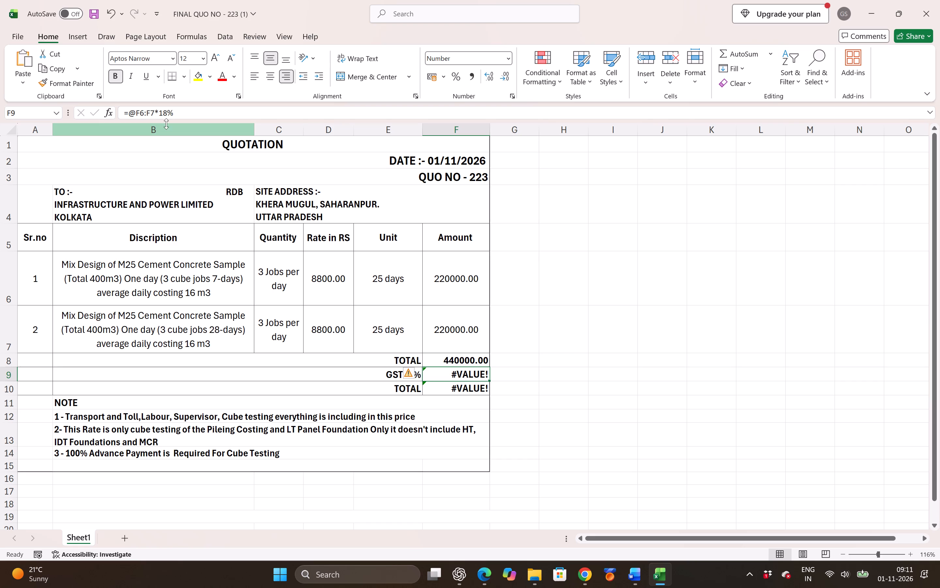
{"action": "left_click", "coordinate": [154, 112]}
{"action": "key", "text": "BackSpace"}
{"action": "key", "text": "8"}
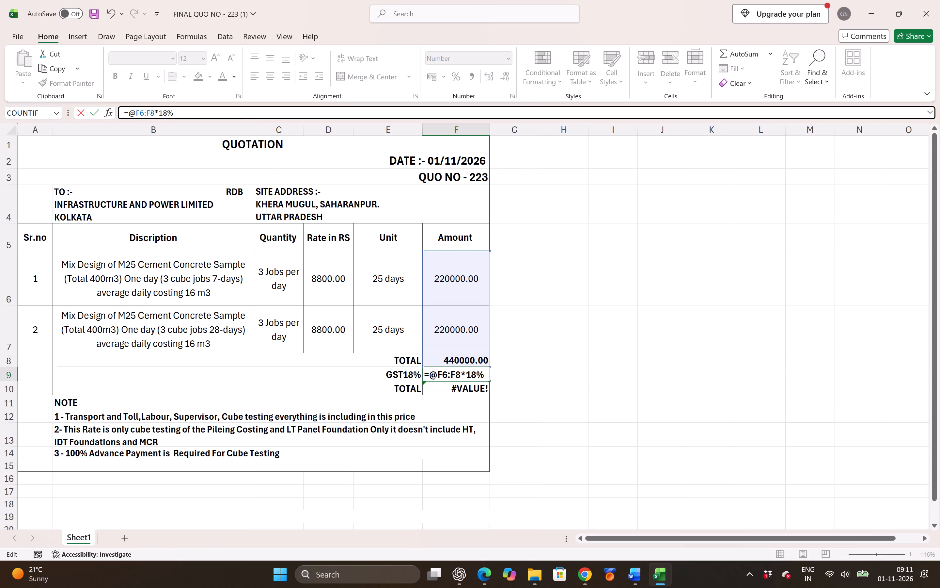
{"action": "key", "text": "Return"}
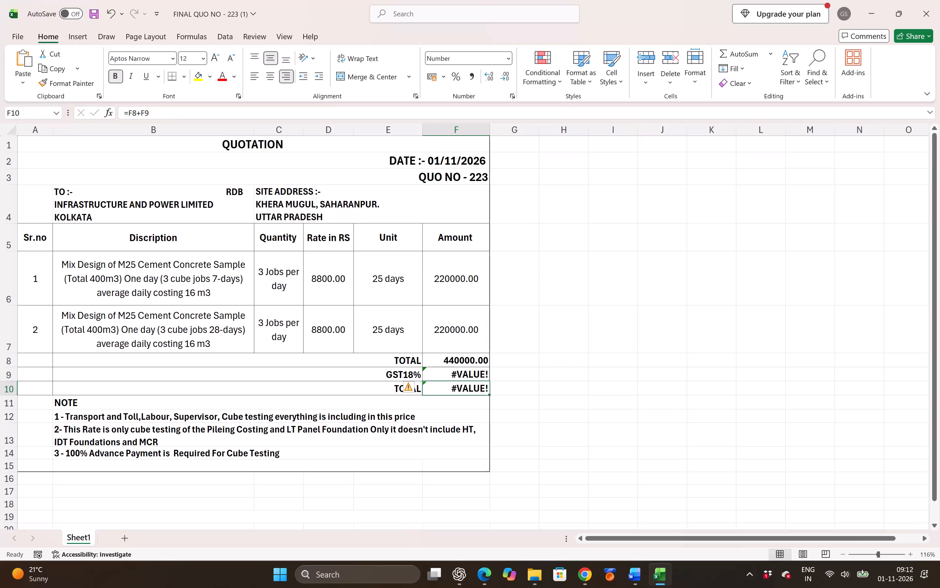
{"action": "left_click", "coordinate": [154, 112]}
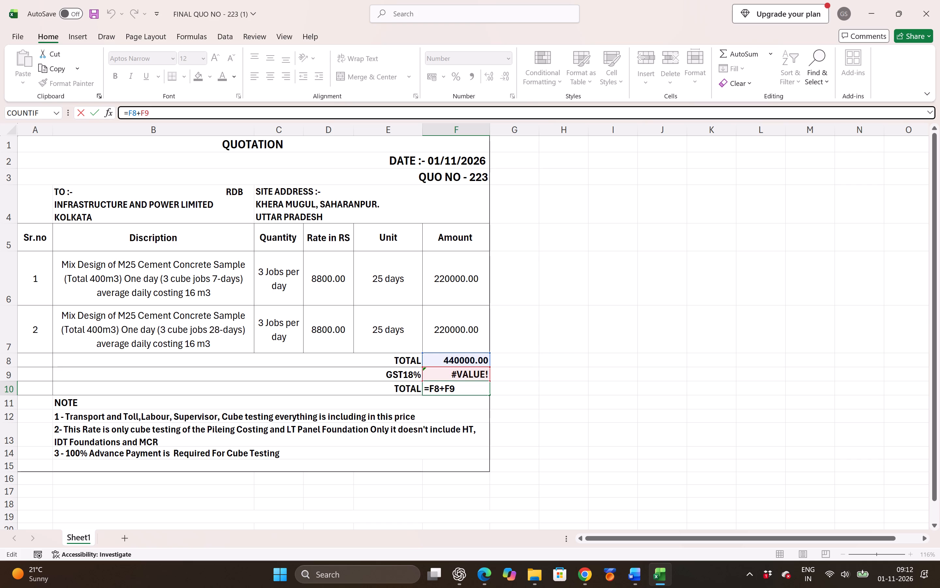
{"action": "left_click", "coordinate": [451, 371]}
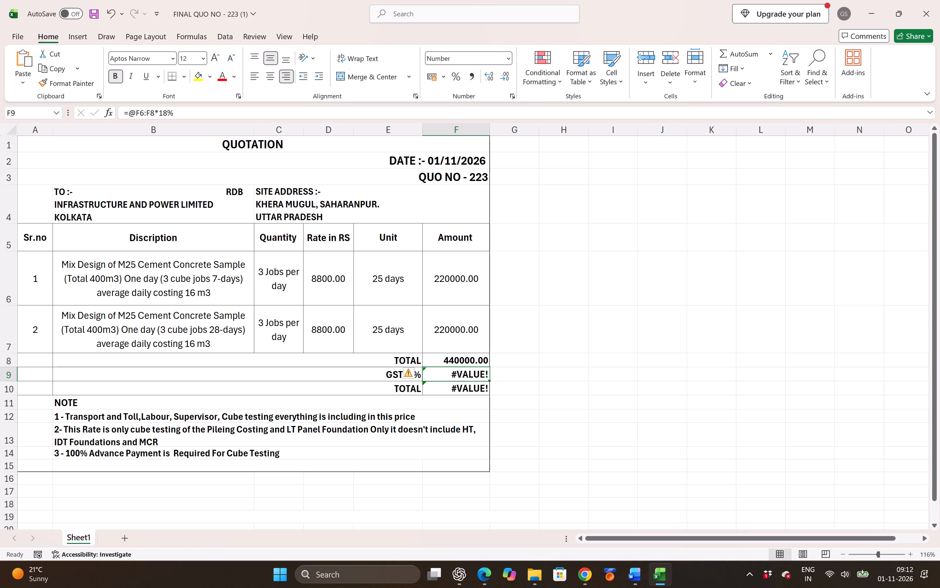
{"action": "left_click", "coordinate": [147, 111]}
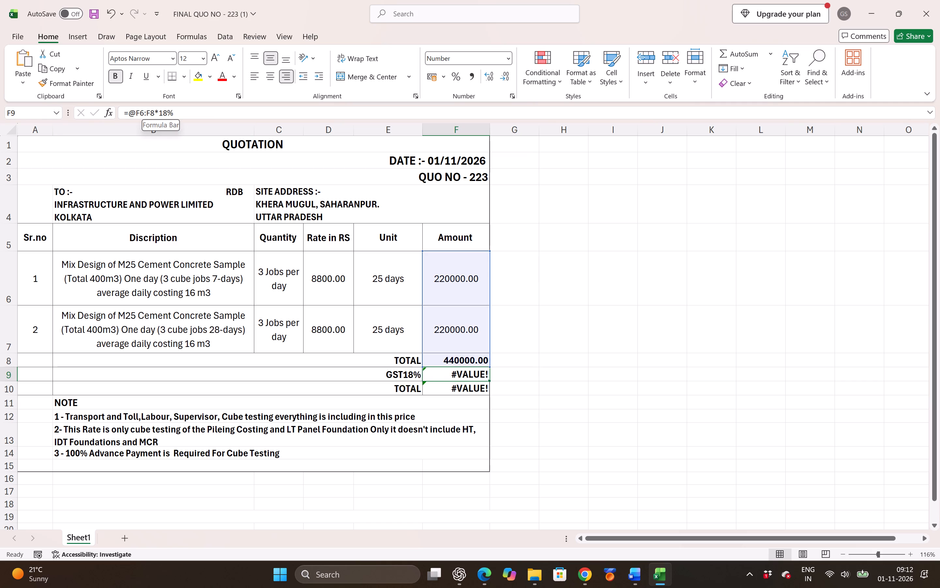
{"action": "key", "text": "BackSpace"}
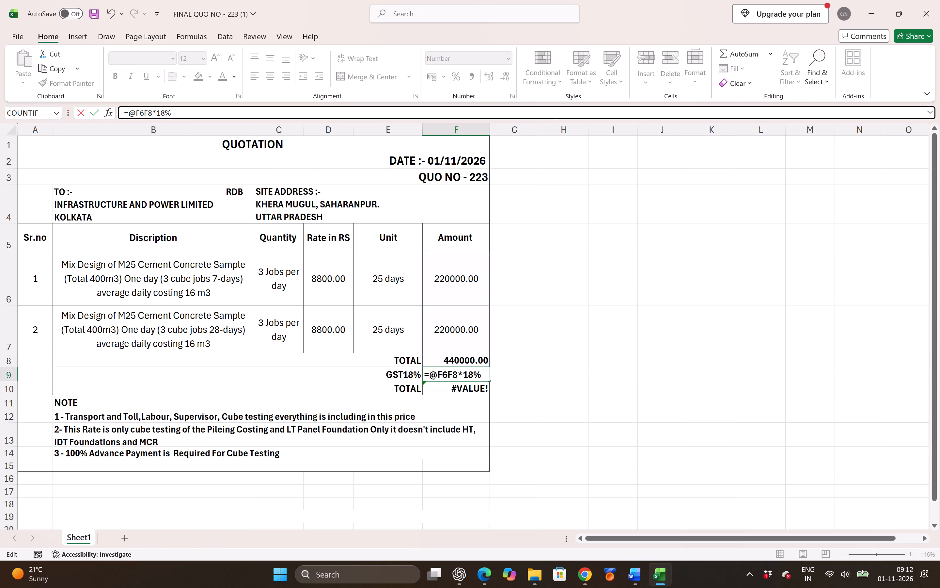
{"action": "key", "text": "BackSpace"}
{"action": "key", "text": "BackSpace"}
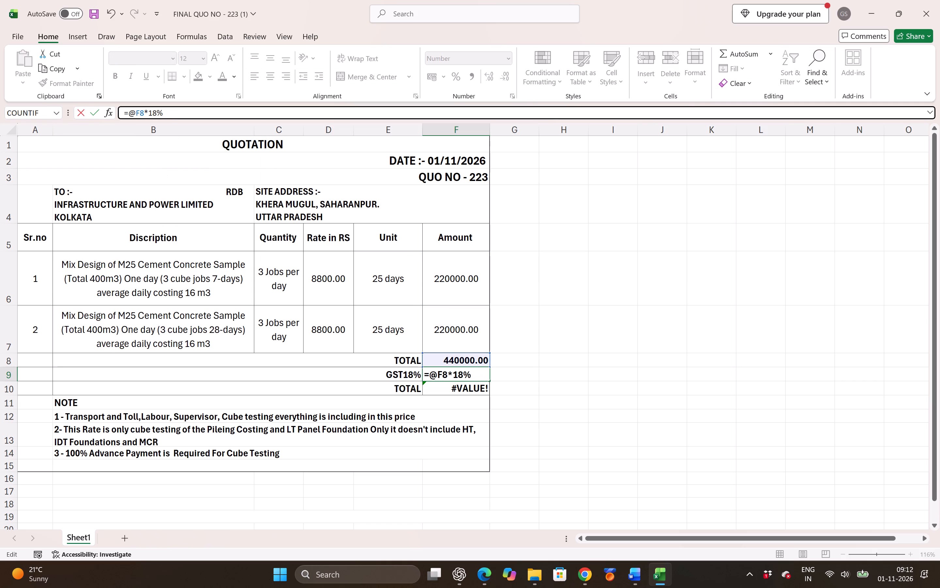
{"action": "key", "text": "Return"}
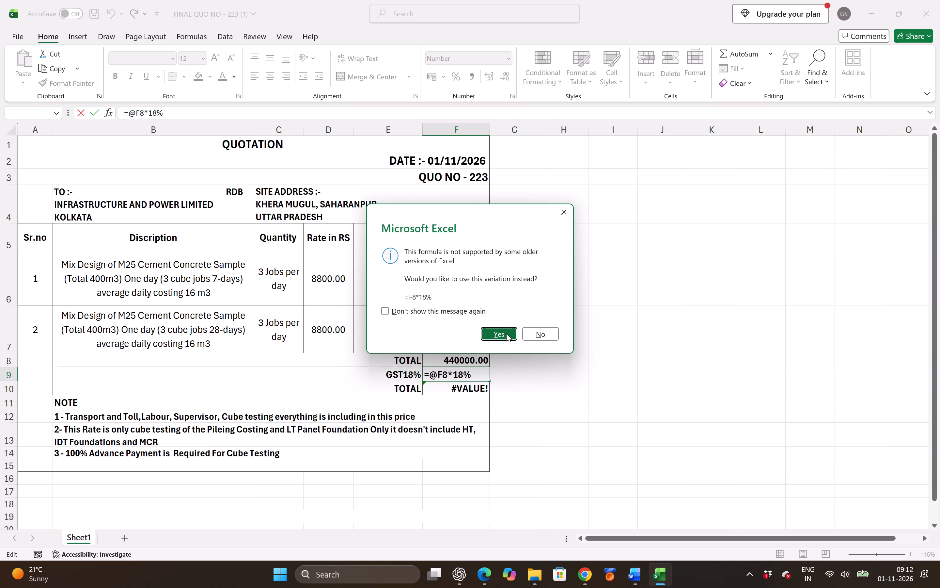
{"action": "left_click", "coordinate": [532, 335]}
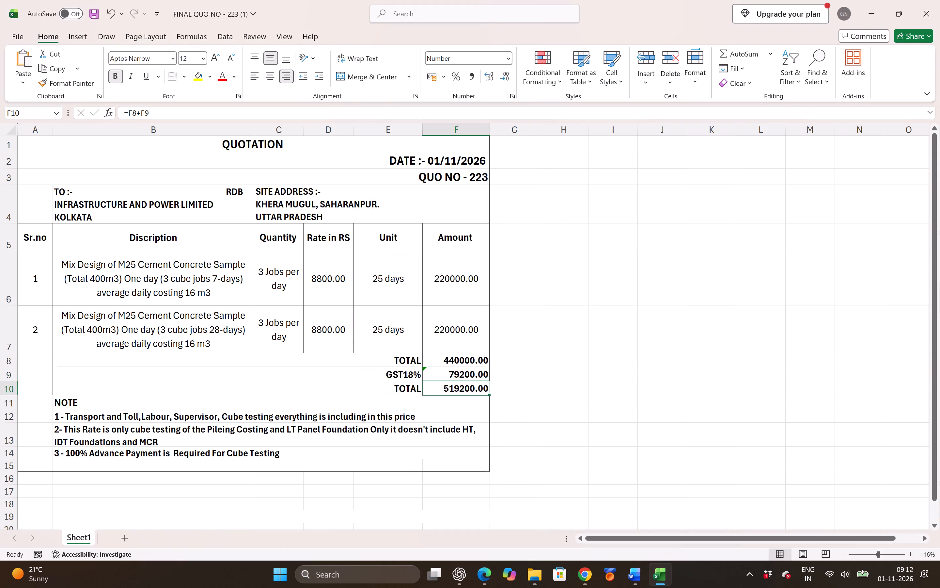
Delete the entire GST18% formula from cell F9.
{"action": "left_click", "coordinate": [353, 116]}
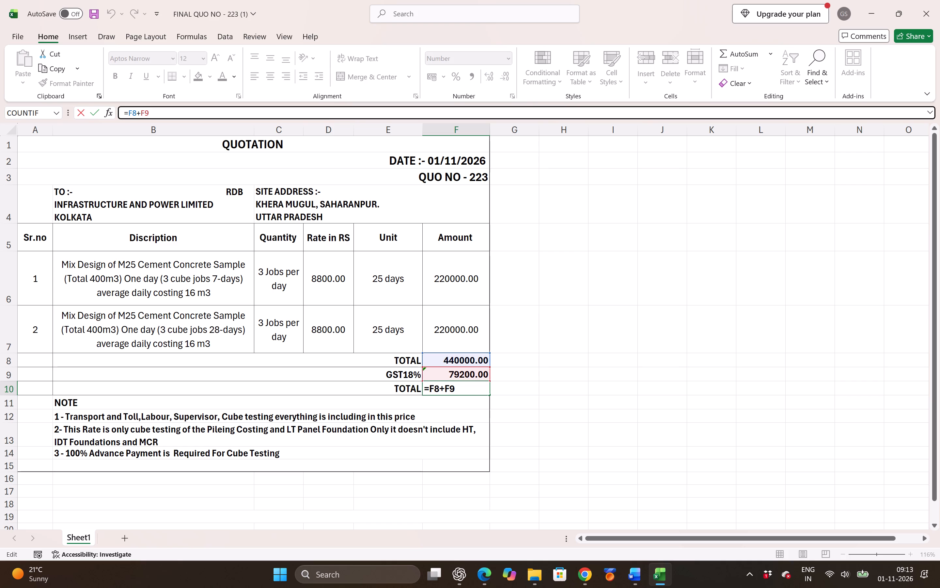
{"action": "left_click", "coordinate": [460, 373]}
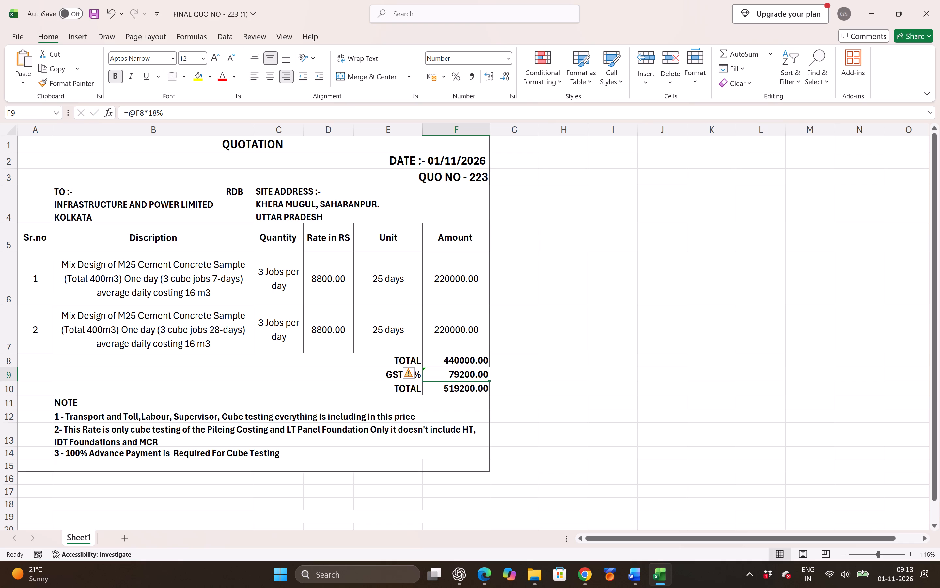
{"action": "double_click", "coordinate": [466, 373]}
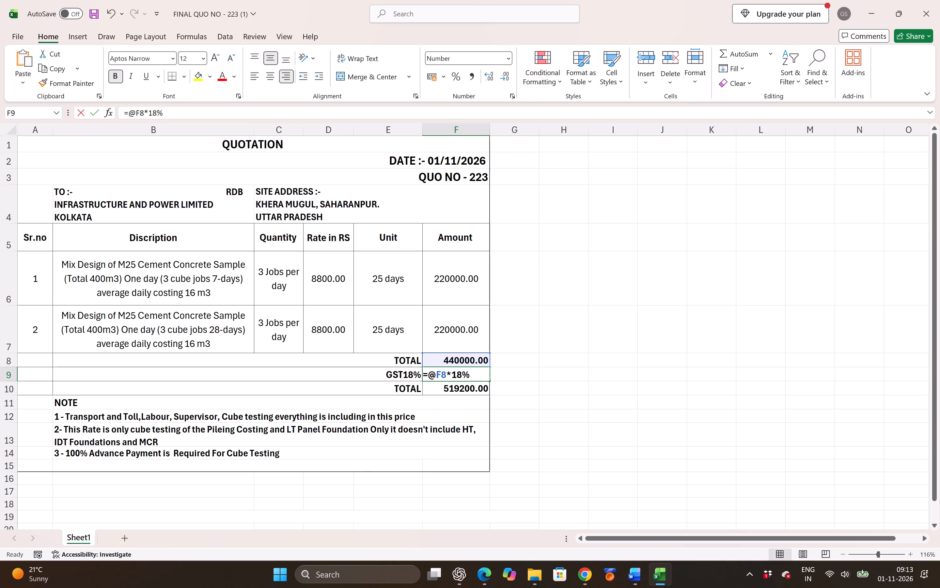
{"action": "left_click", "coordinate": [482, 373]}
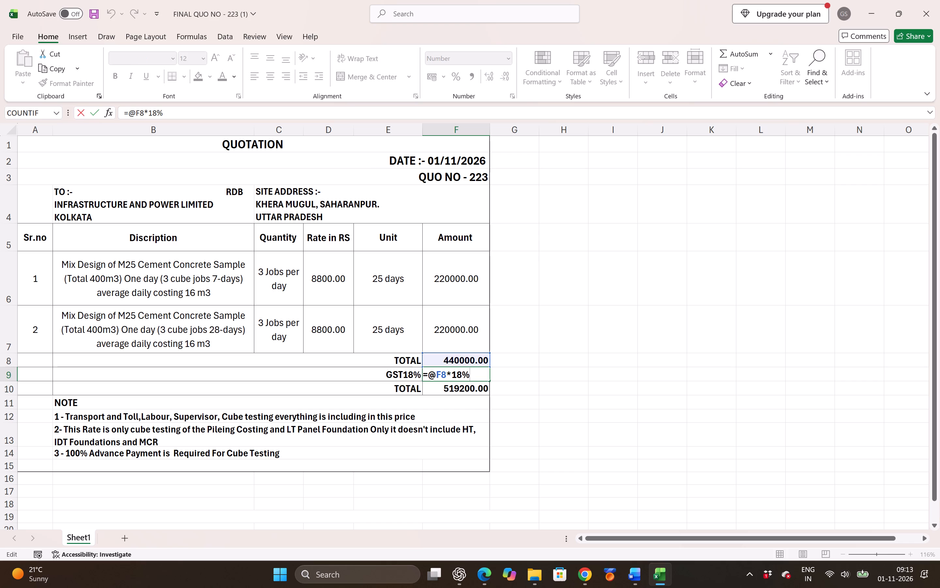
{"action": "key", "text": "BackSpace"}
{"action": "key", "text": "BackSpace"}
{"action": "key", "text": "BackSpace"}
{"action": "key", "text": "BackSpace"}
{"action": "key", "text": "BackSpace"}
{"action": "key", "text": "BackSpace"}
{"action": "key", "text": "BackSpace"}
{"action": "key", "text": "BackSpace"}
{"action": "key", "text": "BackSpace"}
{"action": "key", "text": "BackSpace"}
{"action": "key", "text": "BackSpace"}
{"action": "key", "text": "BackSpace"}
{"action": "key", "text": "BackSpace"}
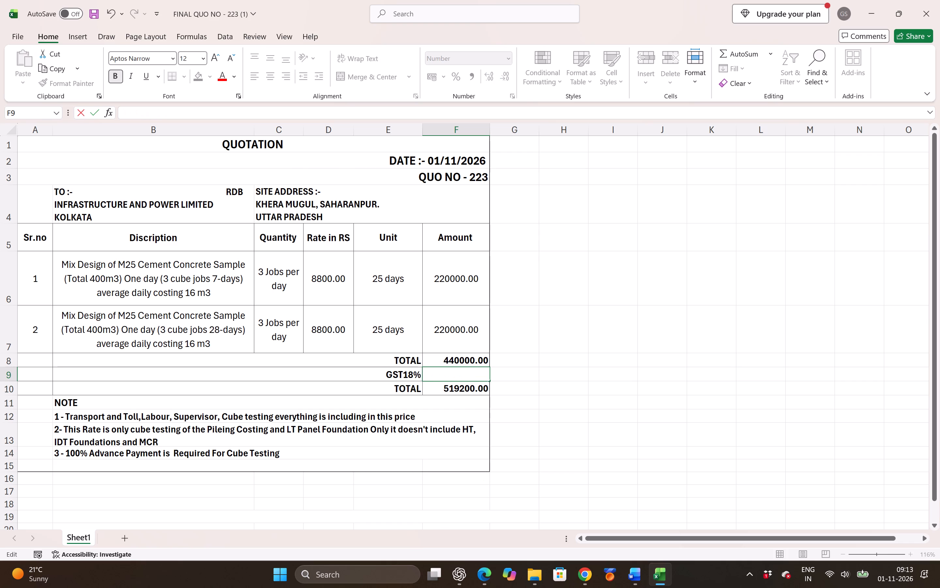
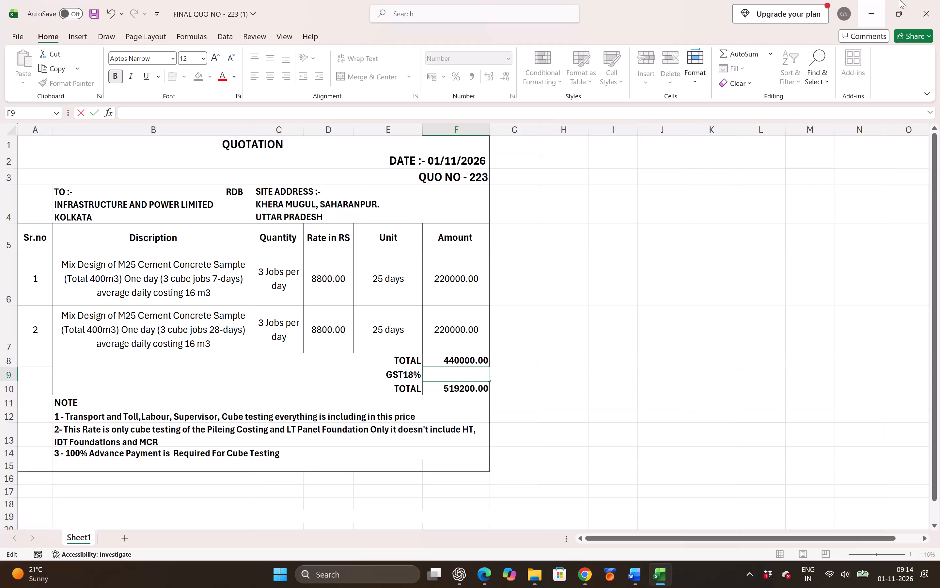
Close the FINAL QUO NO - 223 (1) workbook without saving the changes.
{"action": "left_click", "coordinate": [931, 9]}
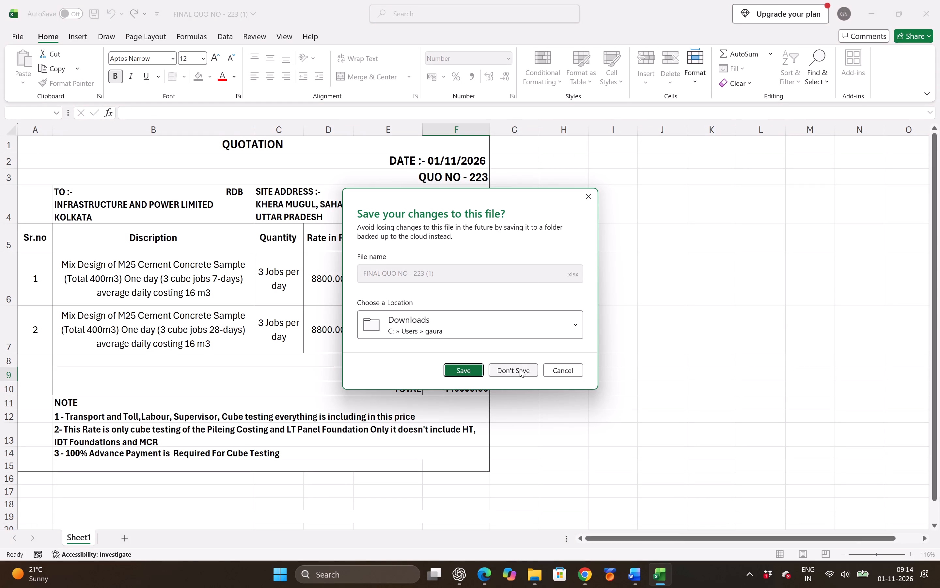
{"action": "left_click", "coordinate": [510, 369]}
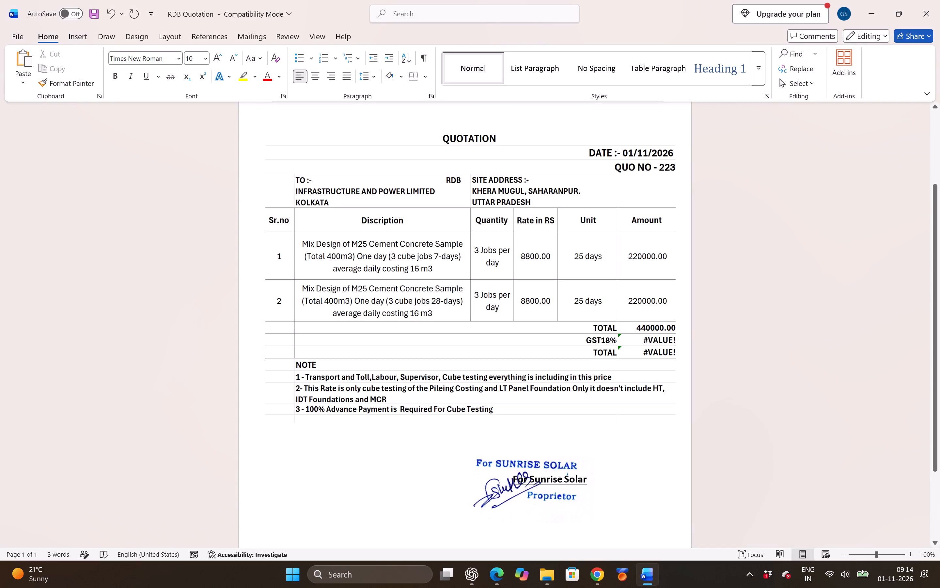
Reopen the FINAL QUO NO - 223 (1) workbook from the recent files in File Explorer.
{"action": "left_click", "coordinate": [545, 574]}
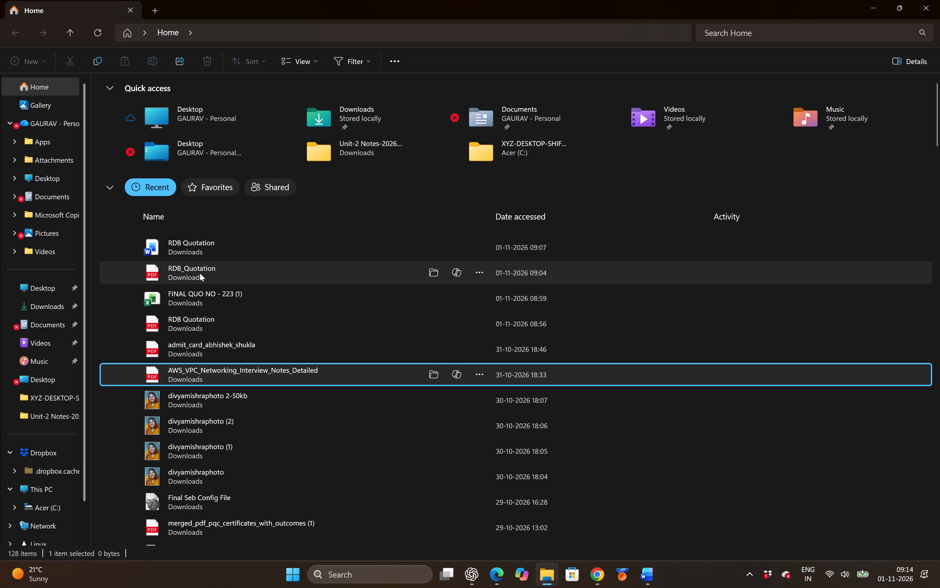
{"action": "double_click", "coordinate": [243, 237]}
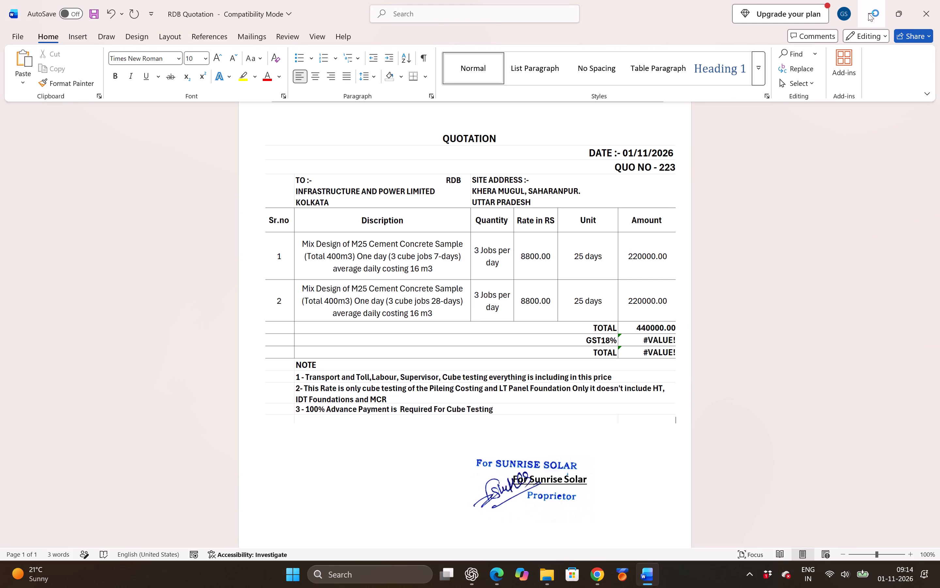
{"action": "left_click", "coordinate": [541, 576]}
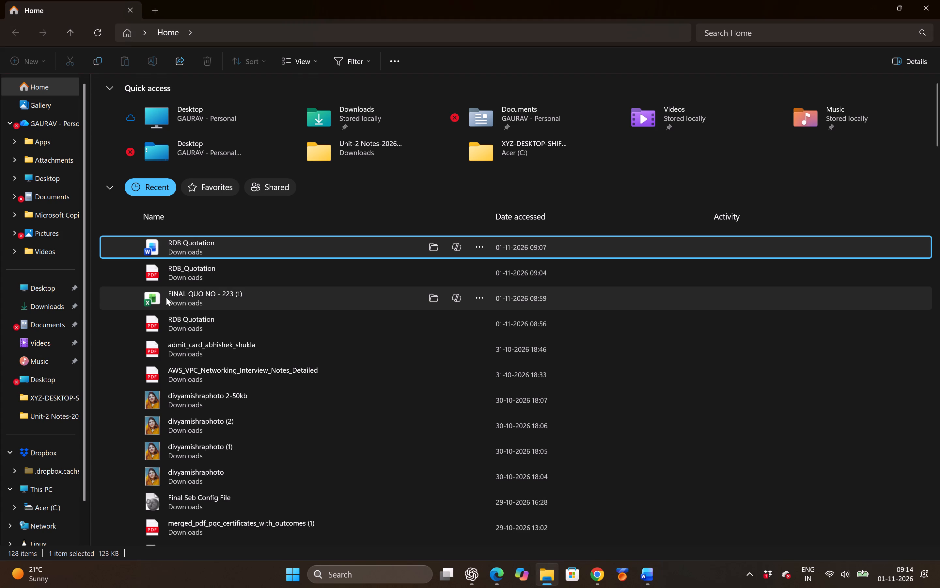
{"action": "double_click", "coordinate": [181, 299]}
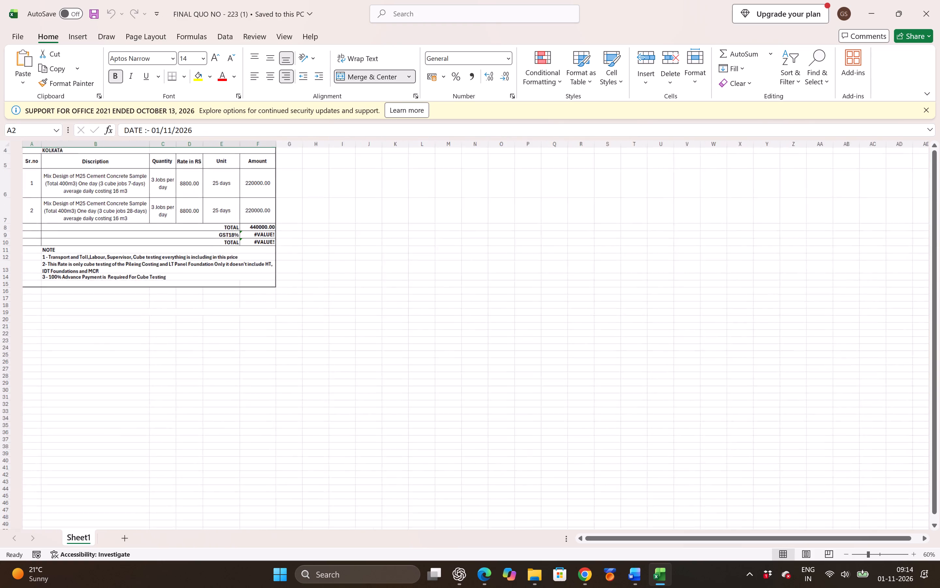
{"action": "scroll", "coordinate": [181, 299], "scroll_direction": "up", "scroll_amount": 3}
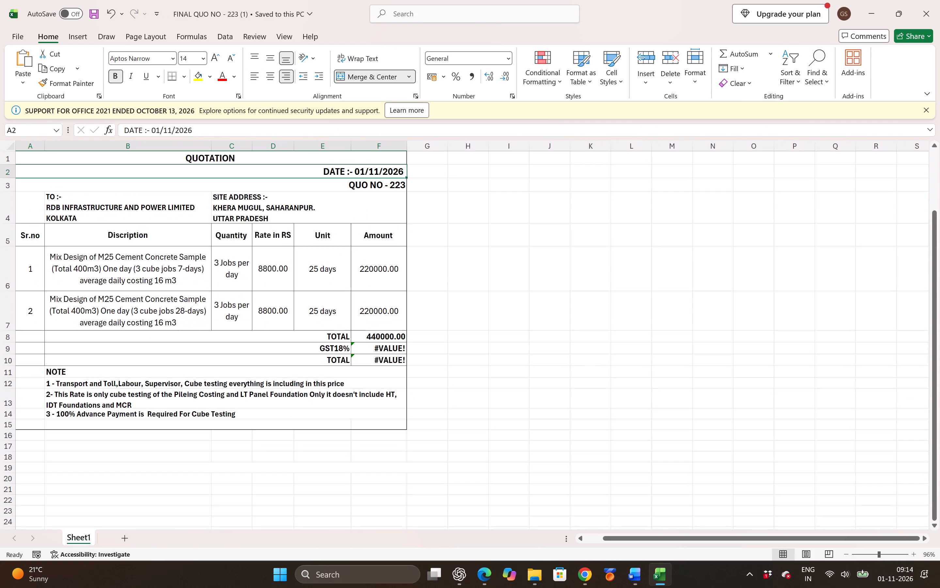
{"action": "scroll", "coordinate": [227, 327], "scroll_direction": "up", "scroll_amount": 1}
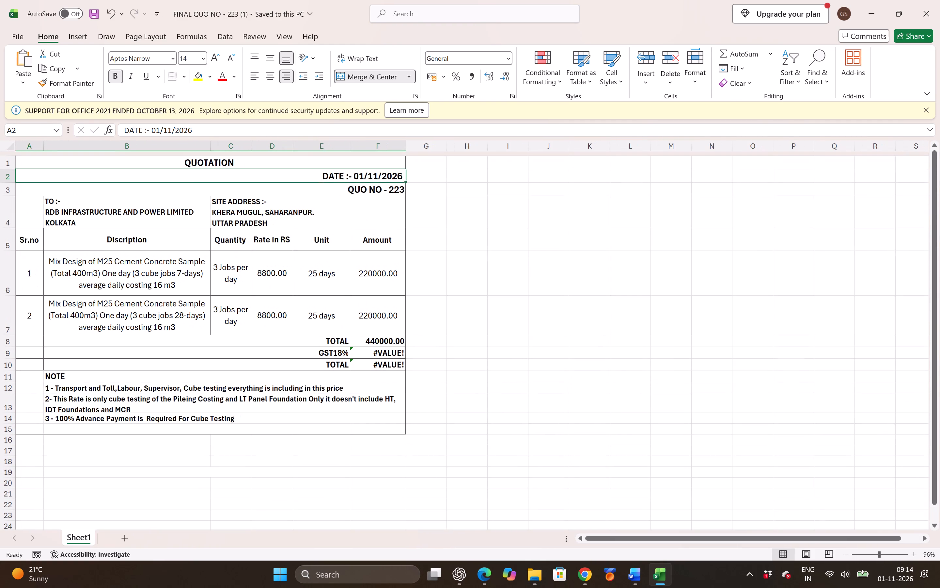
{"action": "double_click", "coordinate": [386, 349]}
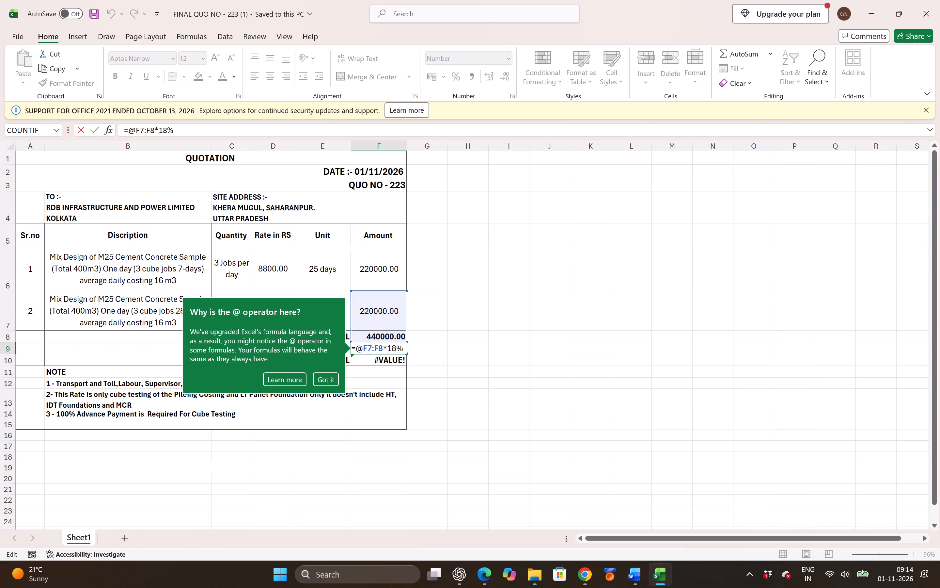
{"action": "left_click", "coordinate": [373, 349]}
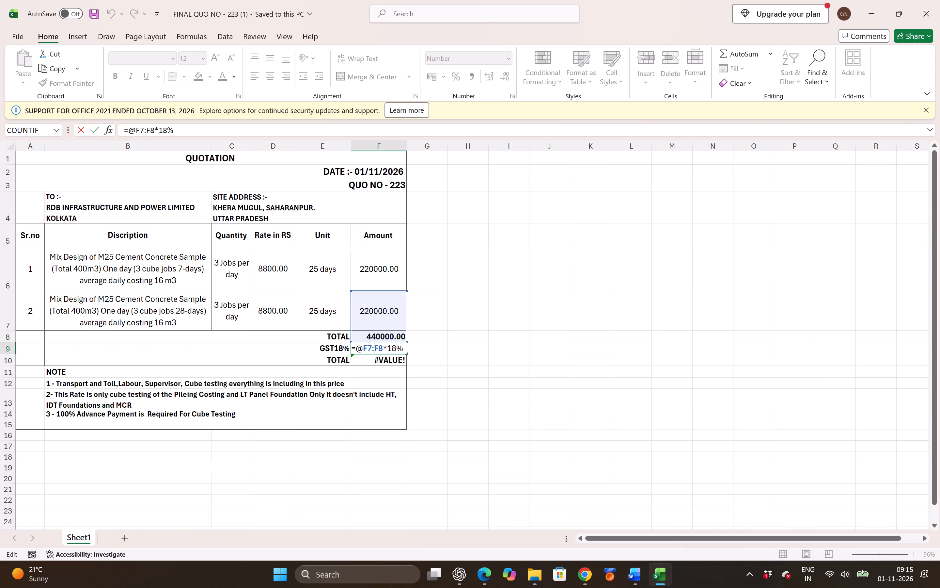
{"action": "left_click", "coordinate": [371, 349]}
{"action": "key", "text": "BackSpace"}
{"action": "key", "text": "8"}
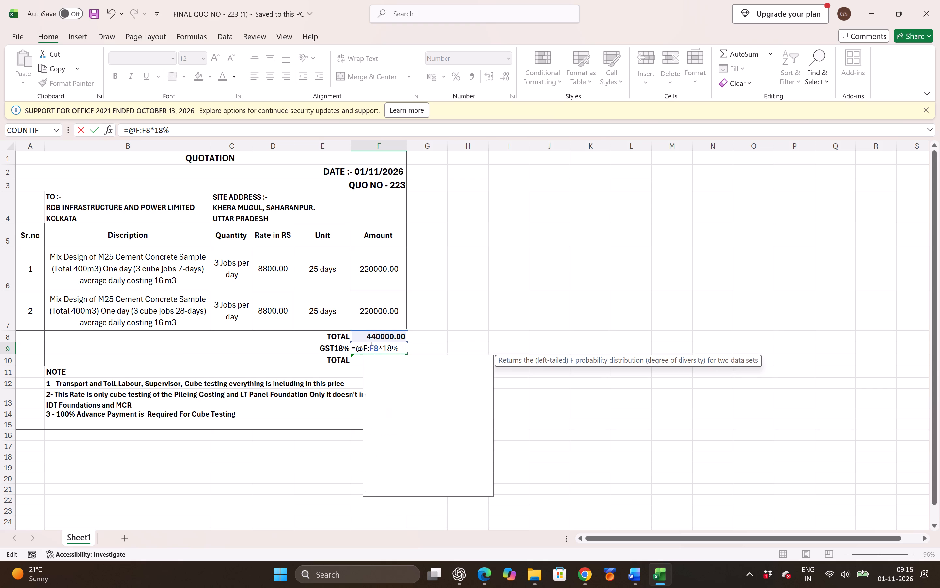
{"action": "key", "text": "Right"}
{"action": "key", "text": "Right"}
{"action": "key", "text": "Right"}
{"action": "key", "text": "Right"}
{"action": "key", "text": "Left"}
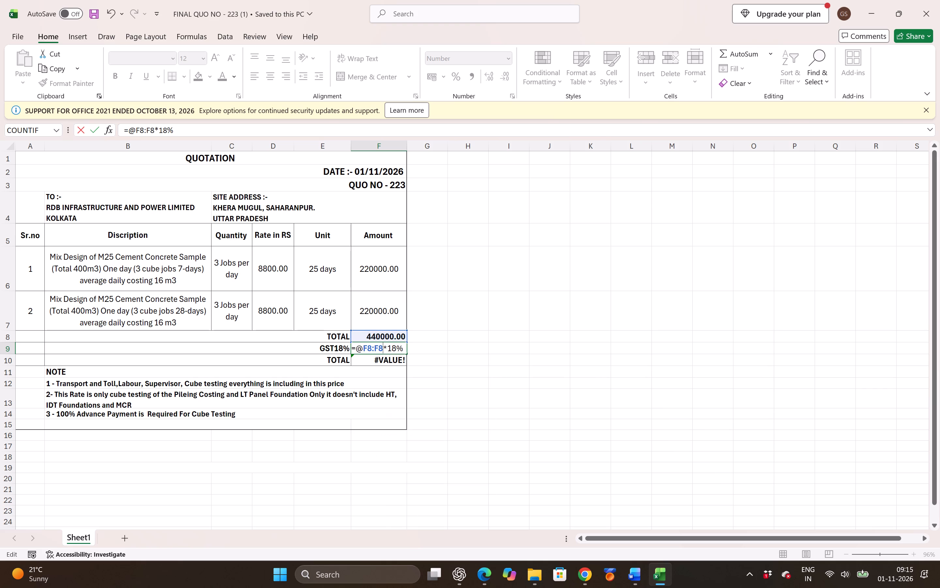
{"action": "key", "text": "Left"}
{"action": "key", "text": "Right"}
{"action": "key", "text": "BackSpace"}
{"action": "key", "text": "9"}
{"action": "key", "text": "Return"}
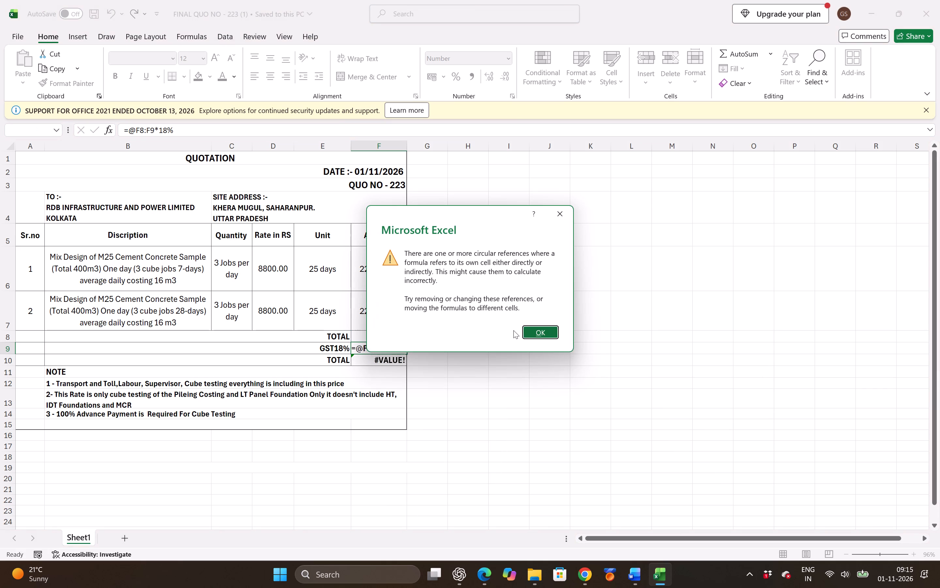
{"action": "left_click", "coordinate": [539, 332]}
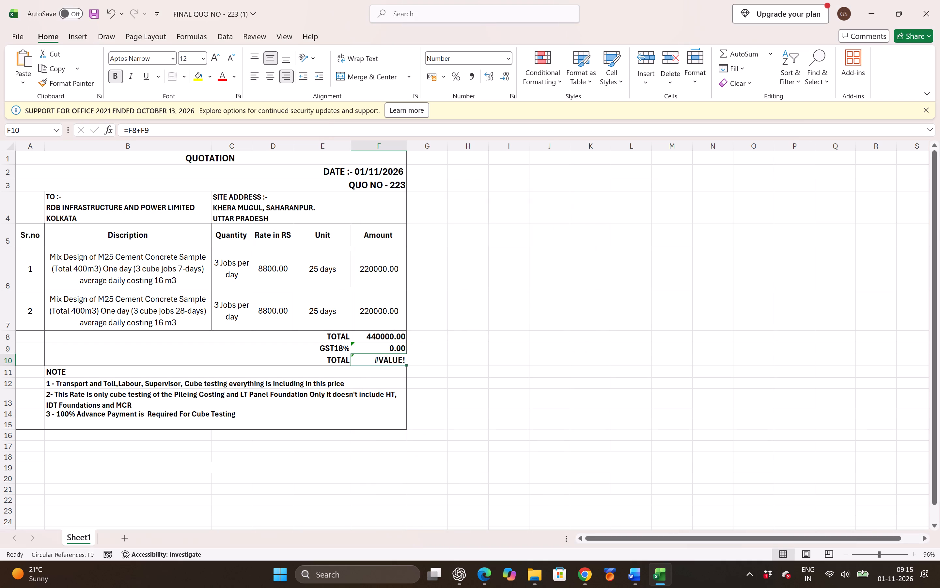
Open the GST18% formula in cell F9 for editing again.
{"action": "left_click", "coordinate": [393, 348]}
{"action": "double_click", "coordinate": [388, 348]}
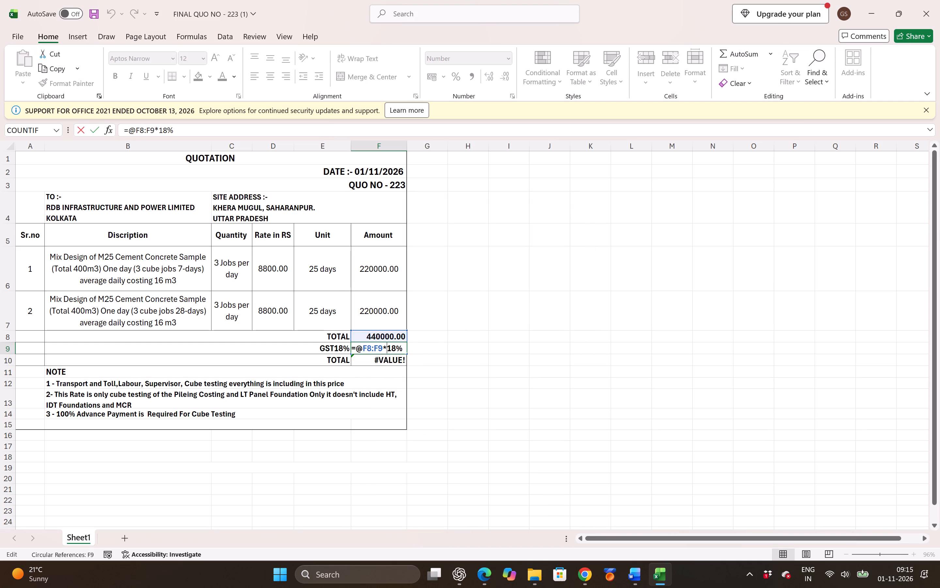
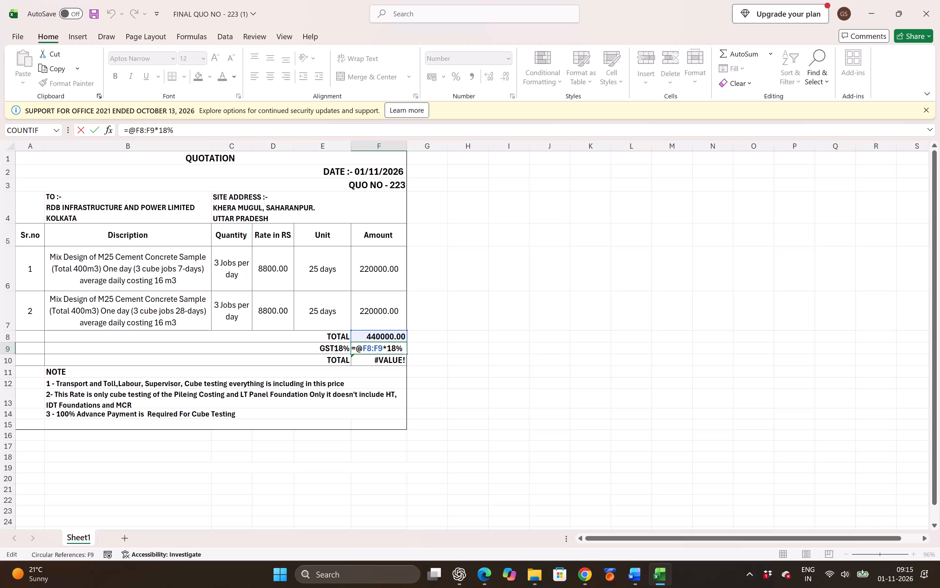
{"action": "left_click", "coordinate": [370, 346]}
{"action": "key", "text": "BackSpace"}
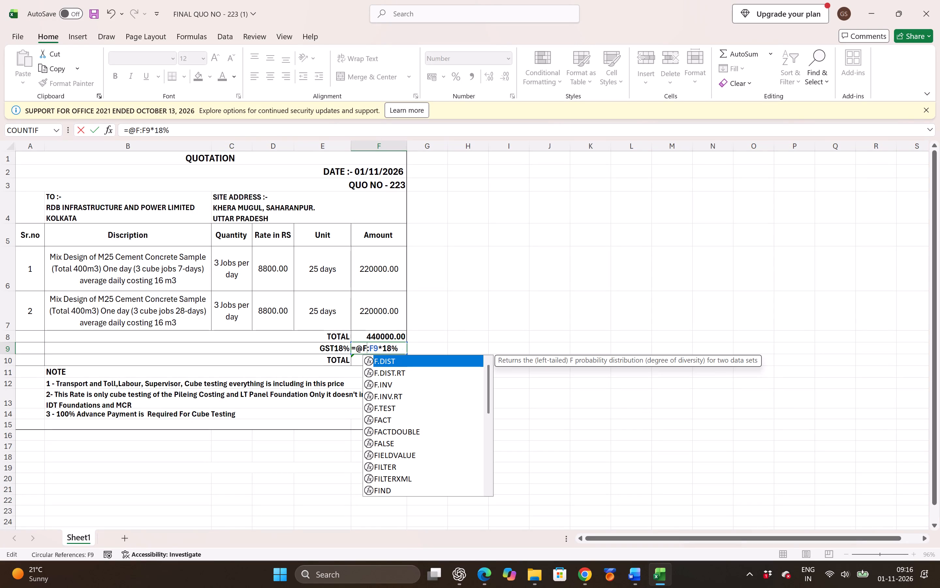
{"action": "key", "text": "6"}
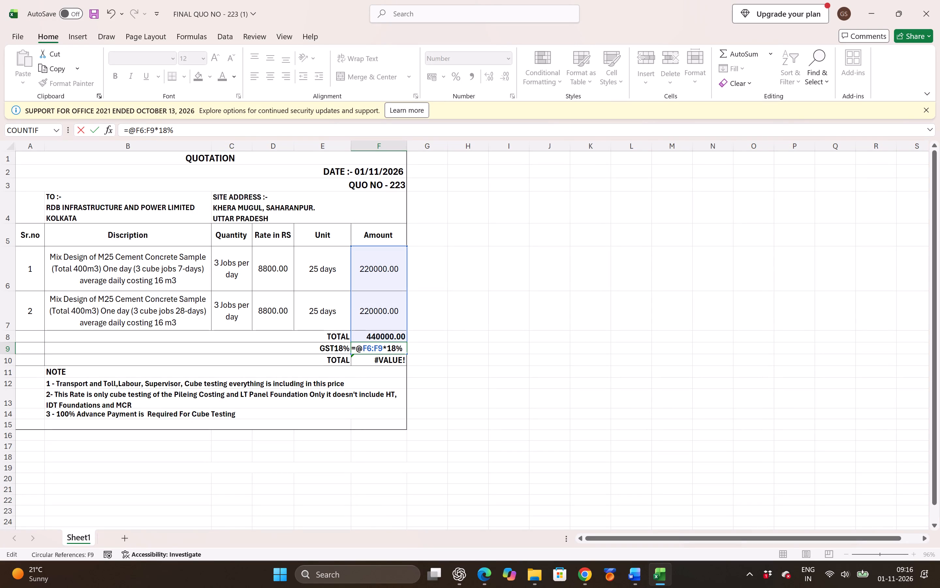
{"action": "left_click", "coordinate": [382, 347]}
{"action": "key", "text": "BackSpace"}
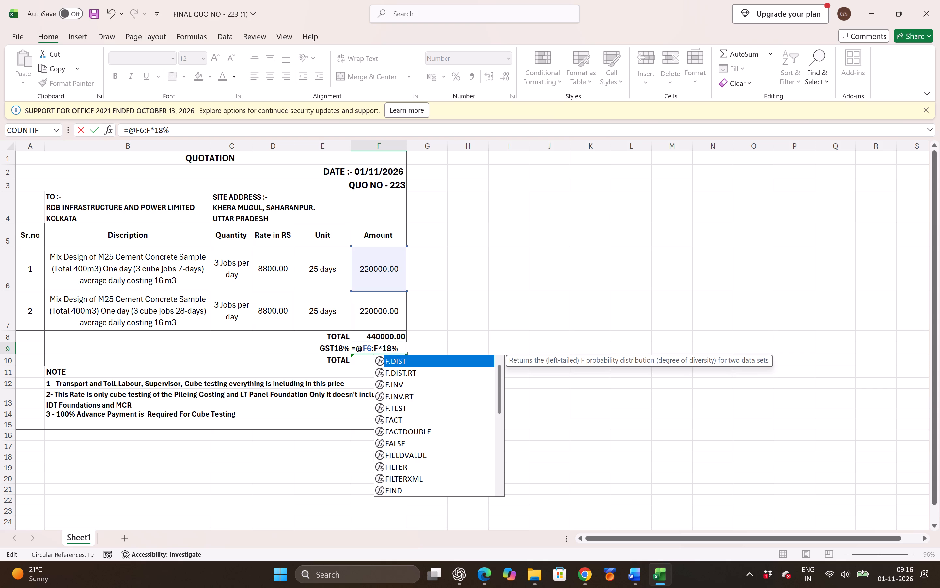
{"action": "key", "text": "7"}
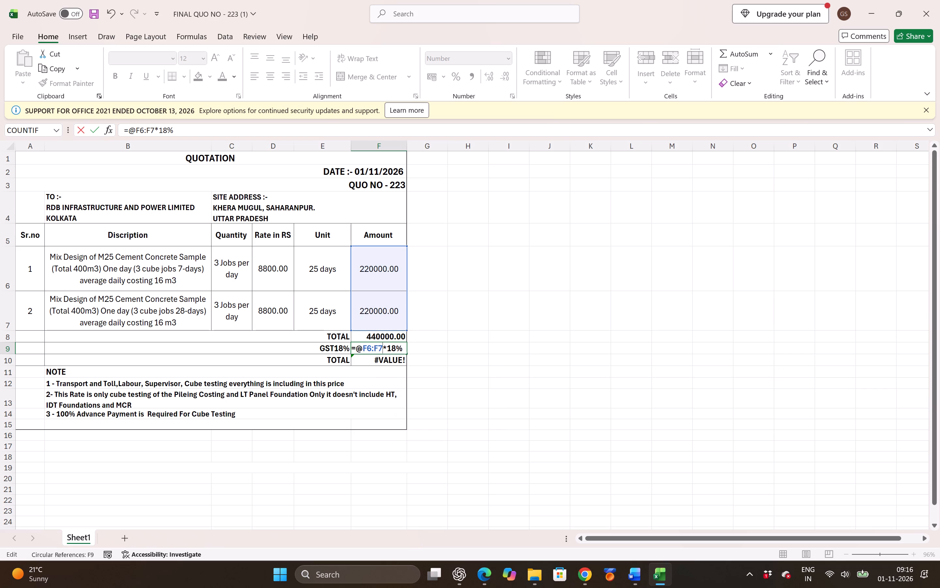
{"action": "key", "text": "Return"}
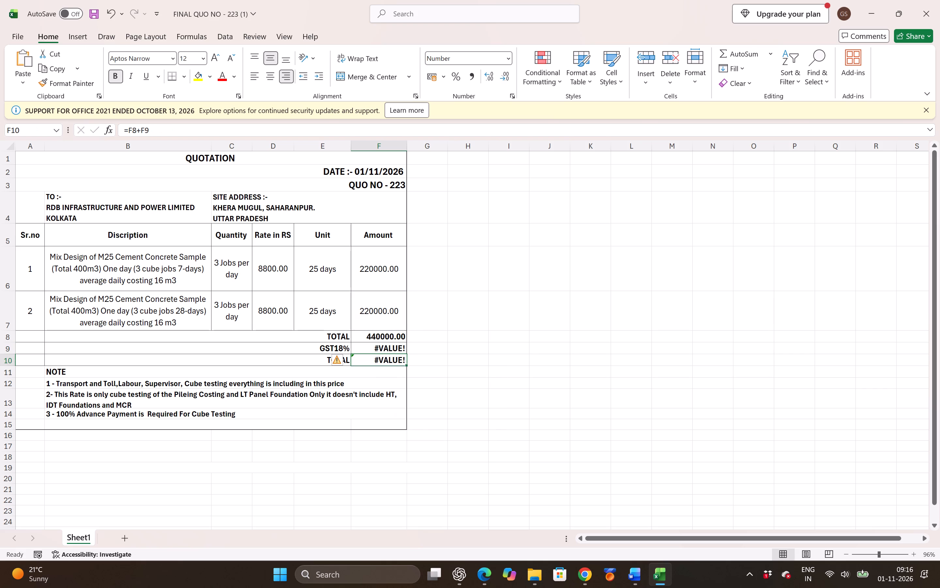
Replace the GST18% formula in cell F9 with the fixed amount 79200.00.
{"action": "left_click", "coordinate": [382, 347]}
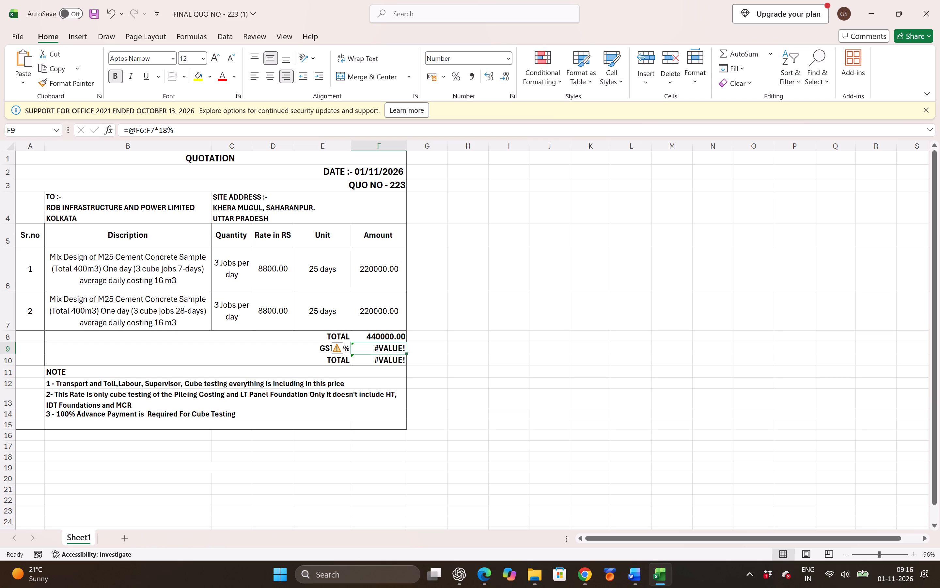
{"action": "left_click", "coordinate": [382, 347]}
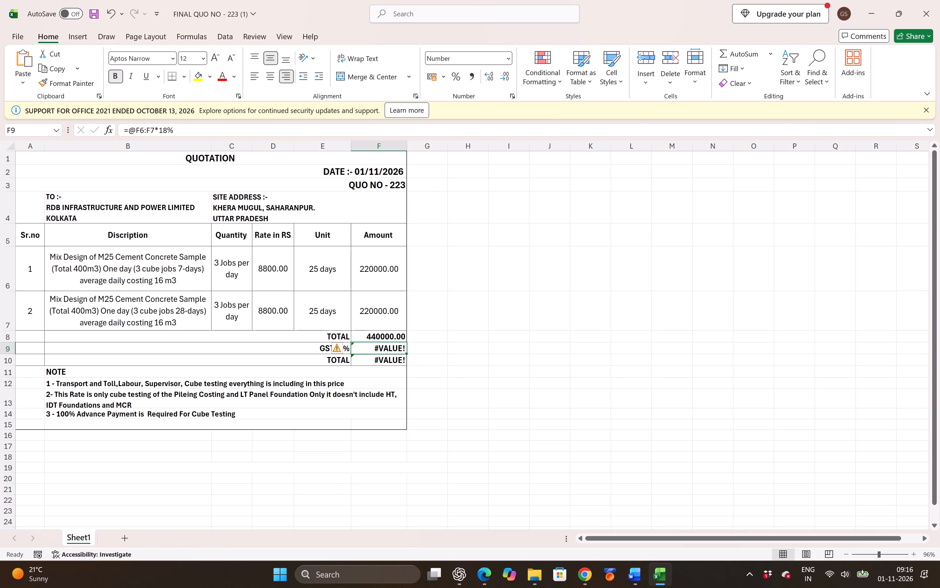
{"action": "double_click", "coordinate": [385, 348]}
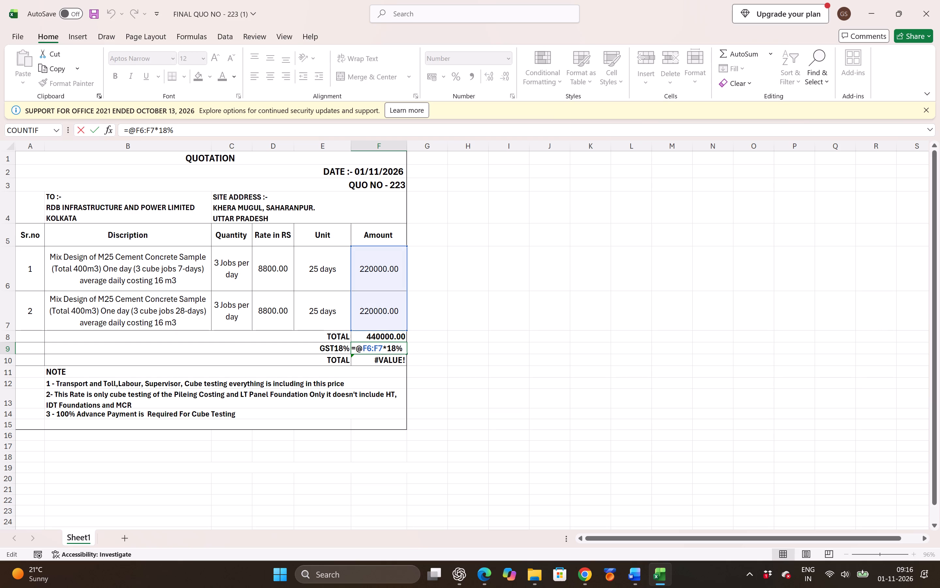
{"action": "left_click", "coordinate": [401, 349]}
{"action": "left_click_drag", "start_coordinate": [401, 349], "coordinate": [345, 349]}
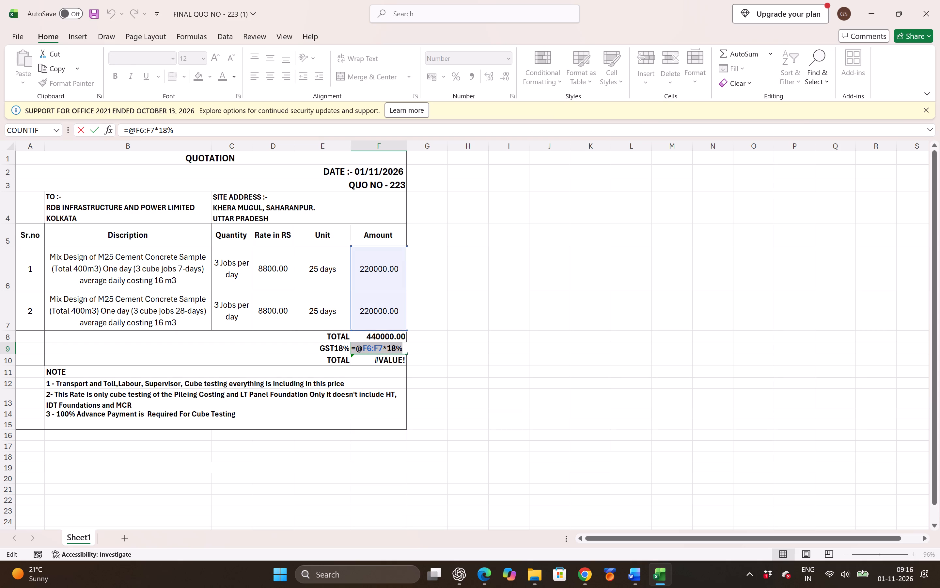
{"action": "key", "text": "BackSpace"}
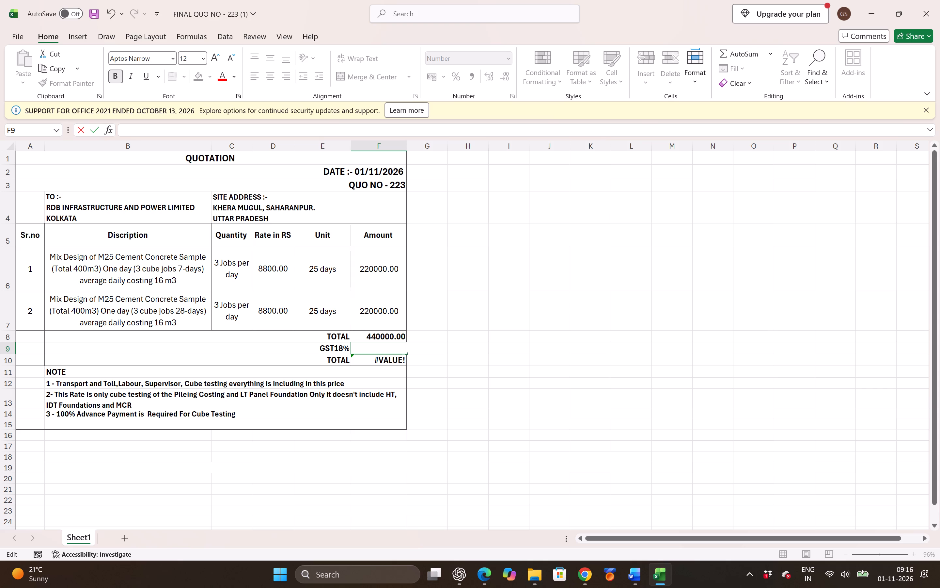
{"action": "left_click", "coordinate": [279, 130]}
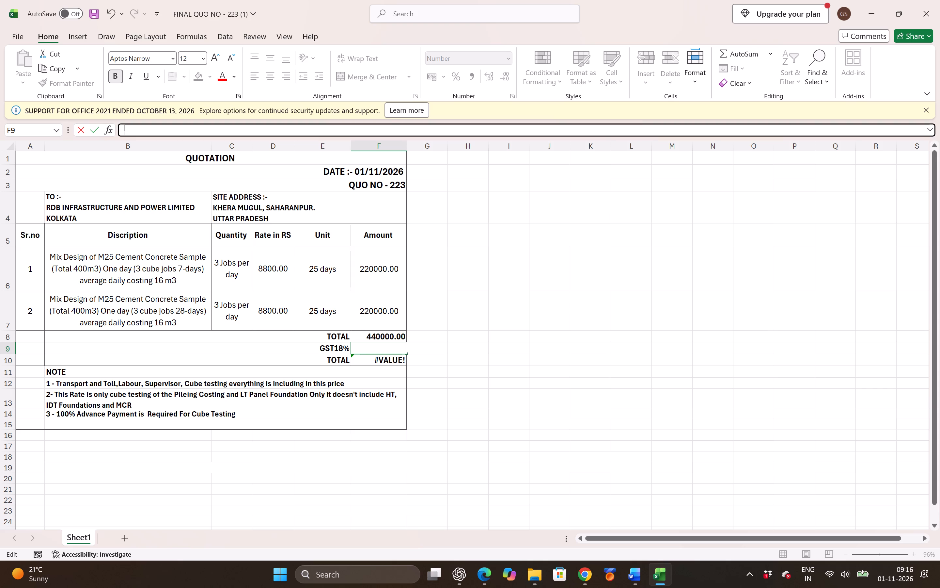
{"action": "type", "text": "79"}
{"action": "key", "text": "2"}
{"action": "type", "text": "00"}
{"action": "key", "text": "period"}
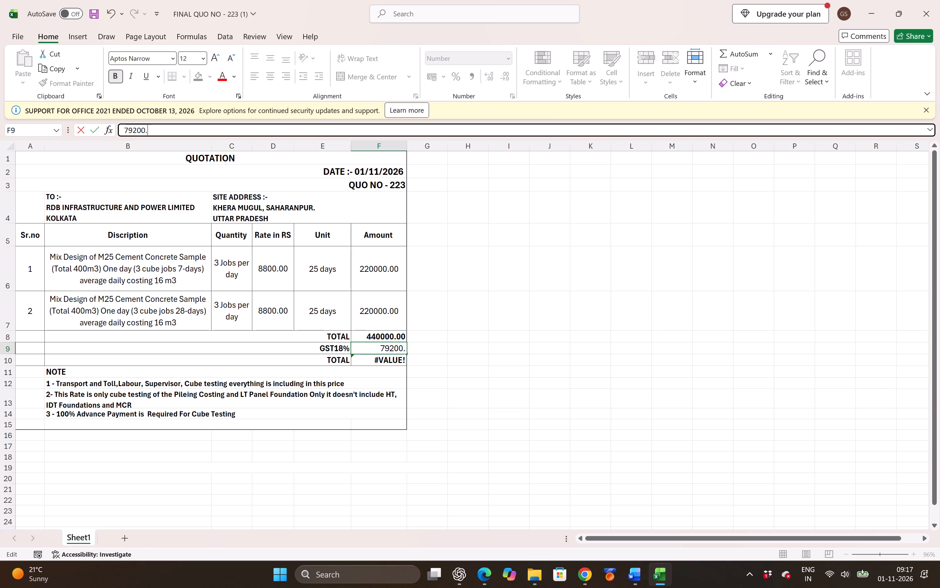
{"action": "type", "text": "00"}
{"action": "key", "text": "Return"}
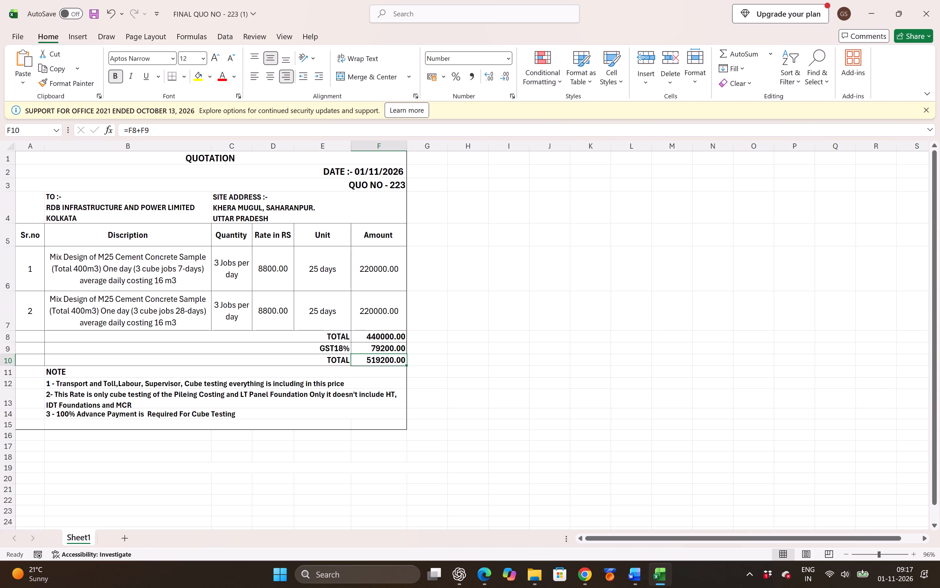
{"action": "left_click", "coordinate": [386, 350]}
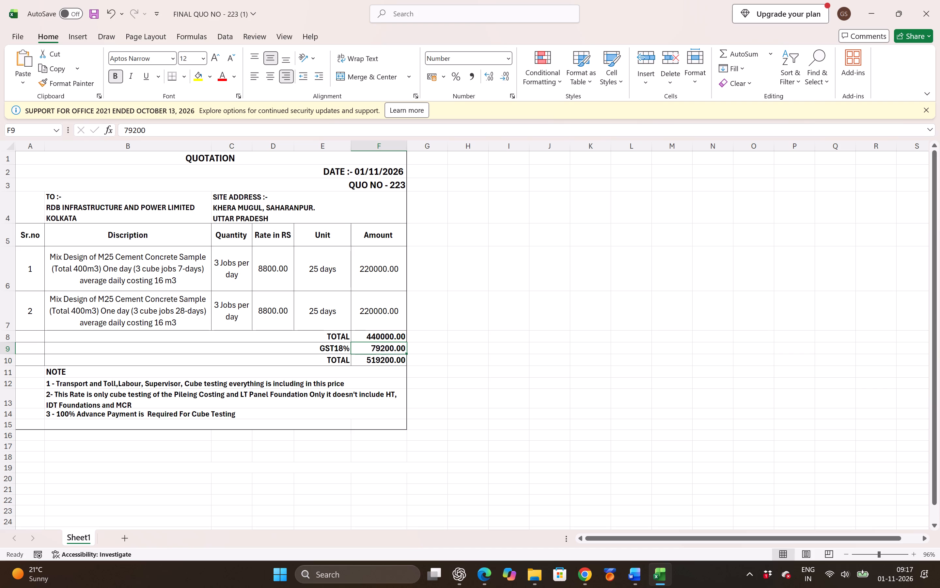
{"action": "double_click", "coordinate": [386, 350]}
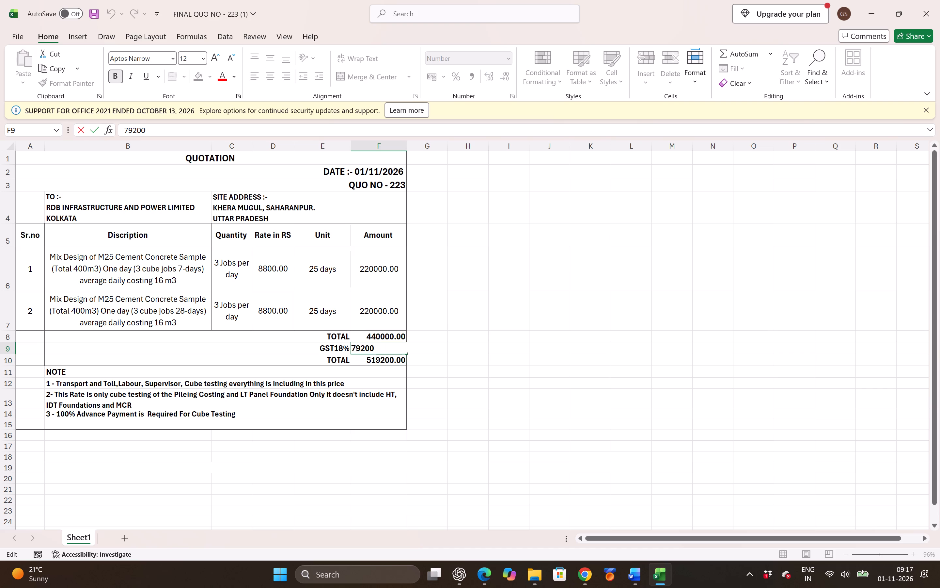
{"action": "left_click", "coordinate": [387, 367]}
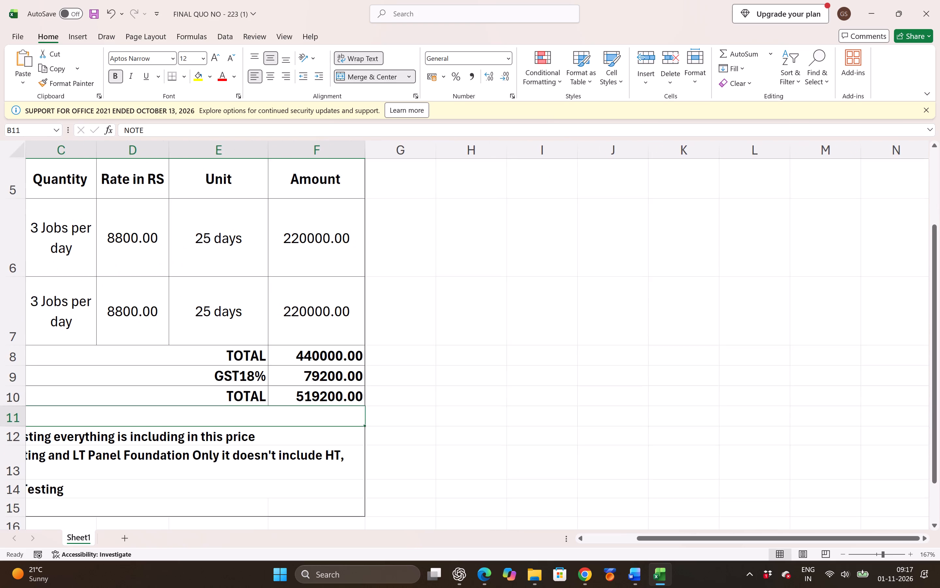
Capture a screen image of the whole quotation table, from the QUOTATION heading through the notes in row 15.
{"action": "scroll", "coordinate": [487, 338], "scroll_direction": "right", "scroll_amount": 1}
{"action": "scroll", "coordinate": [487, 338], "scroll_direction": "up", "scroll_amount": 1}
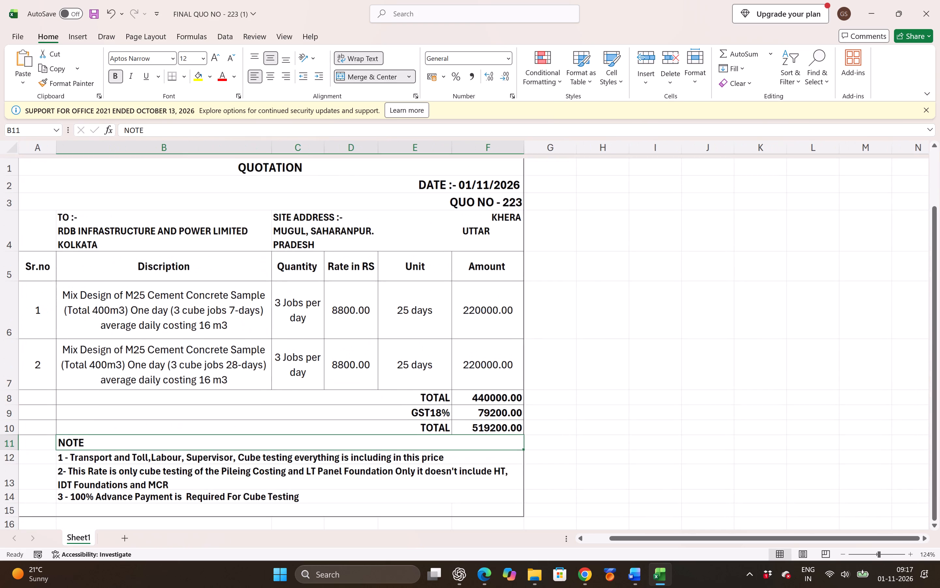
{"action": "scroll", "coordinate": [487, 338], "scroll_direction": "up", "scroll_amount": 1}
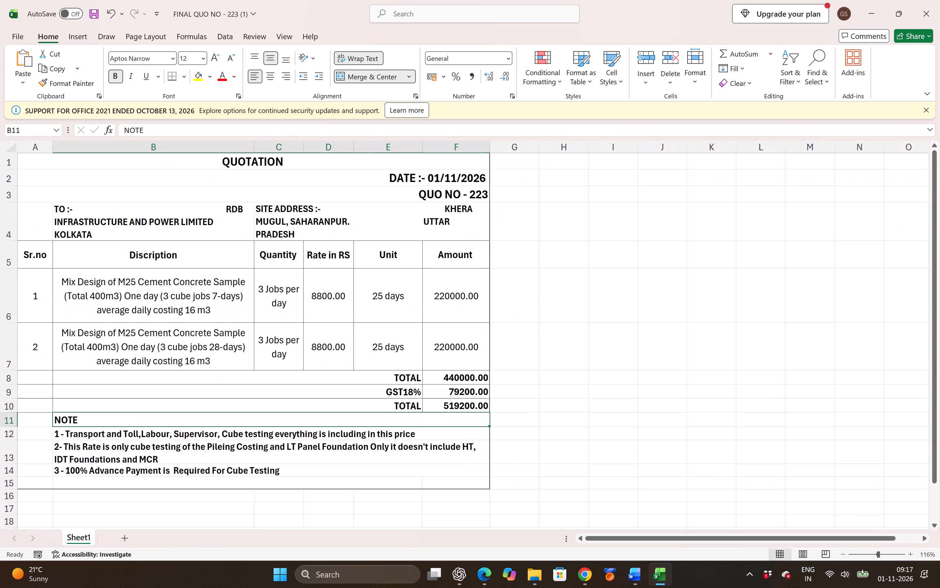
{"action": "scroll", "coordinate": [472, 362], "scroll_direction": "up", "scroll_amount": 1}
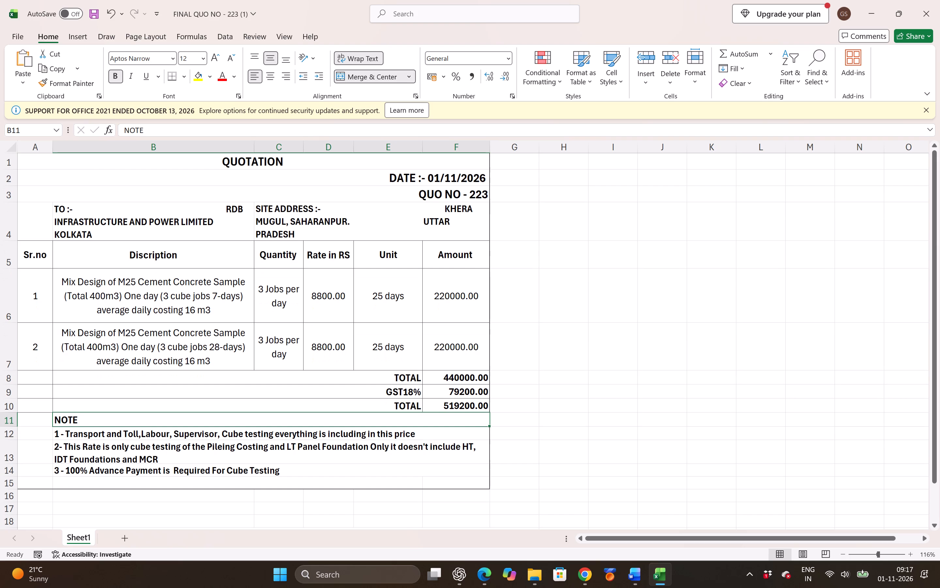
{"action": "key", "text": "shift+super+s"}
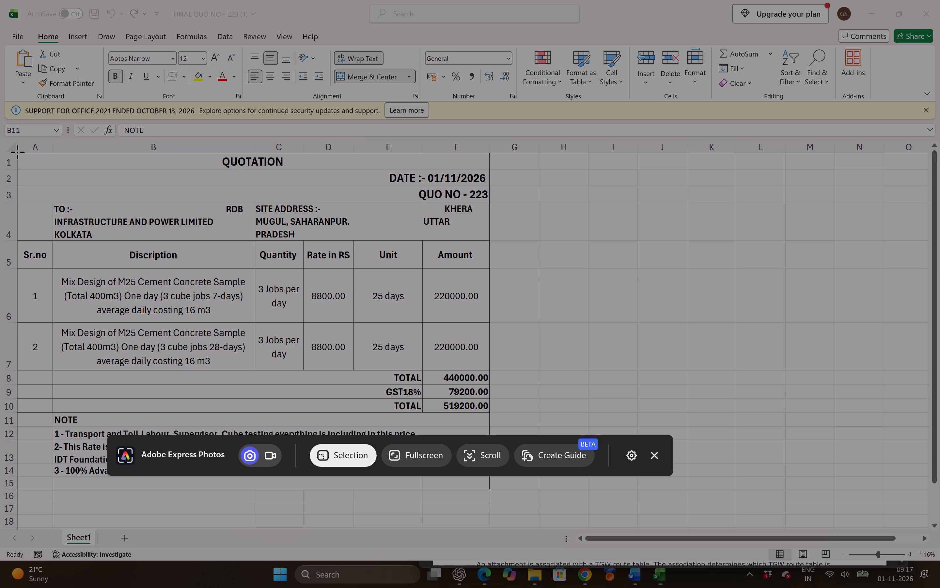
{"action": "left_click_drag", "start_coordinate": [18, 152], "coordinate": [124, 259]}
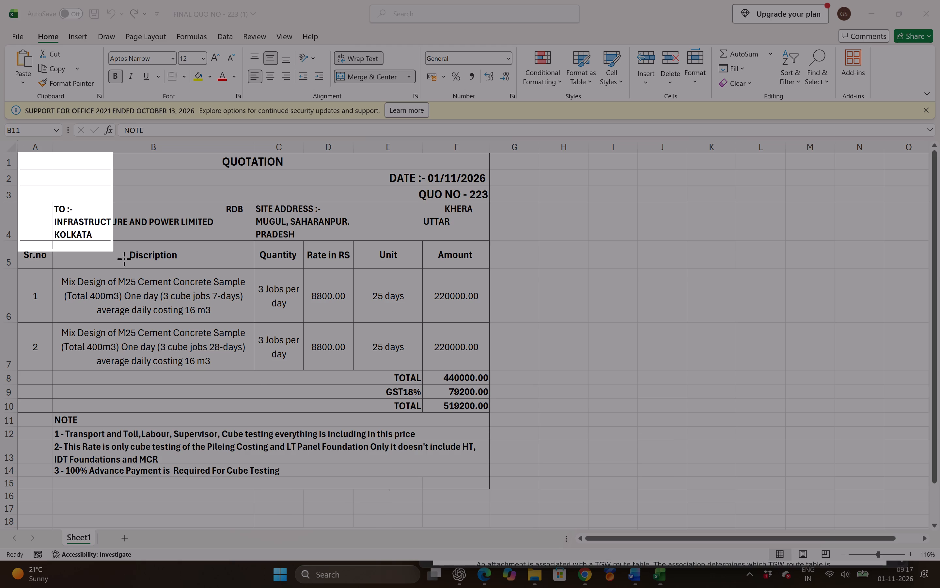
{"action": "left_click_drag", "start_coordinate": [124, 259], "coordinate": [384, 510]}
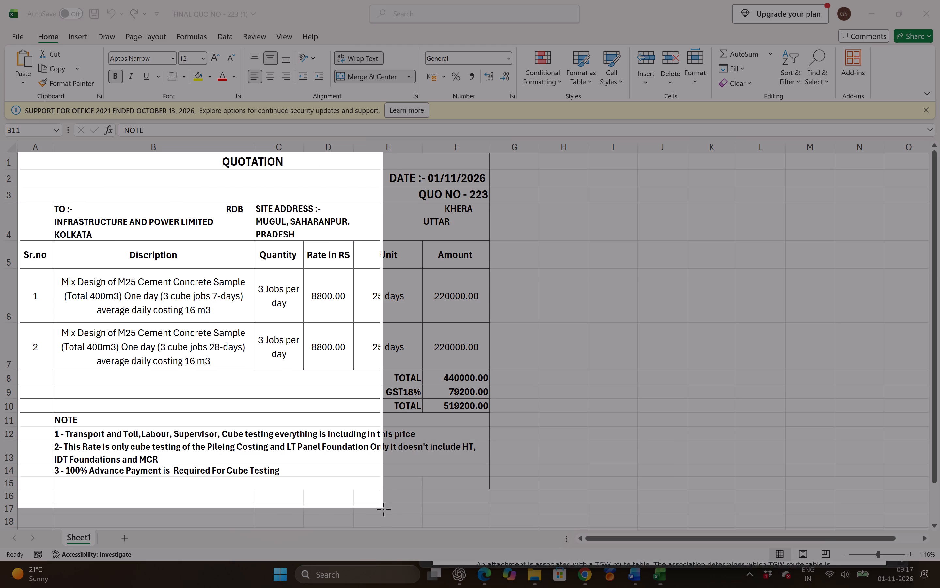
{"action": "left_click_drag", "start_coordinate": [384, 510], "coordinate": [493, 491]}
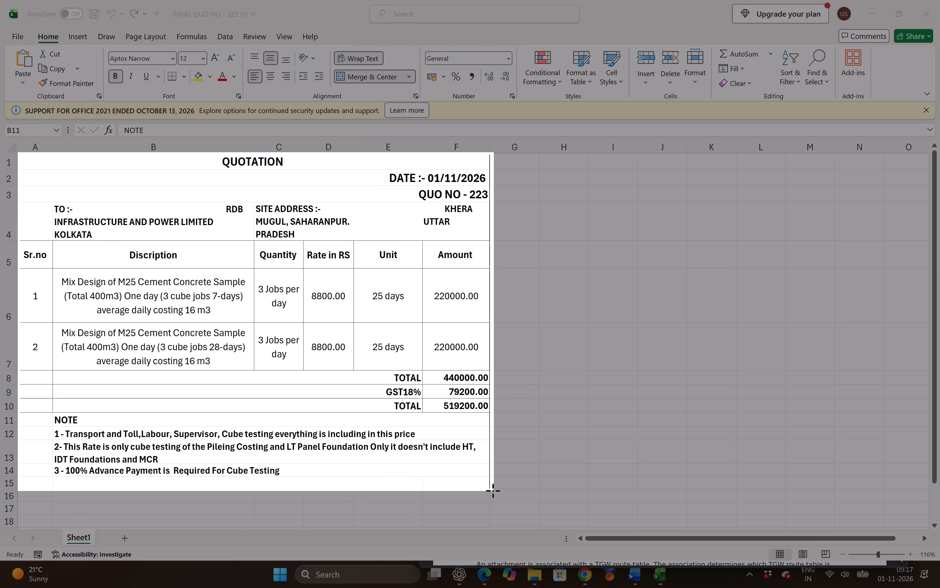
{"action": "left_click_drag", "start_coordinate": [493, 491], "coordinate": [490, 491]}
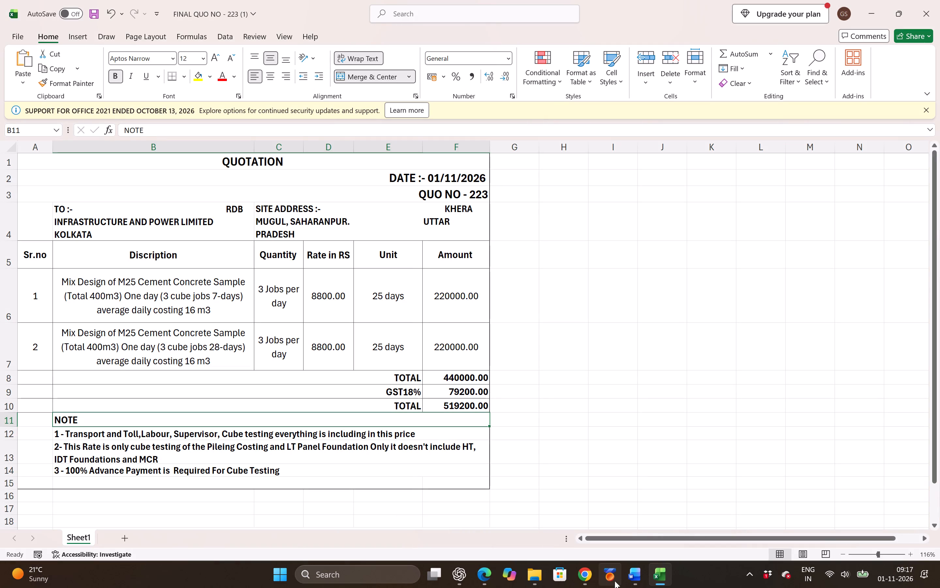
In Word's RDB Quotation document, cut the old table picture and paste the new capture above the Sunrise Solar signature.
{"action": "left_click", "coordinate": [631, 575]}
{"action": "left_click", "coordinate": [530, 318]}
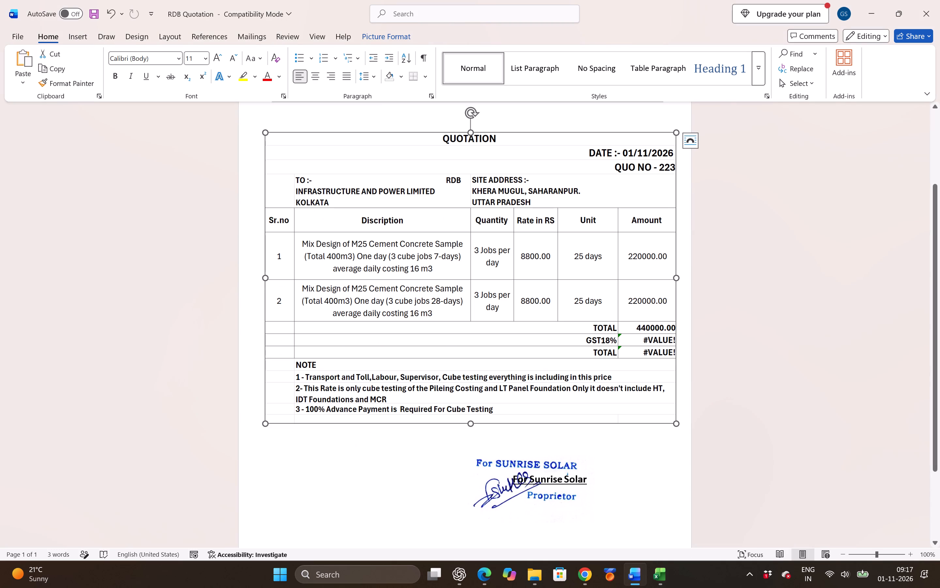
{"action": "key", "text": "ctrl+x"}
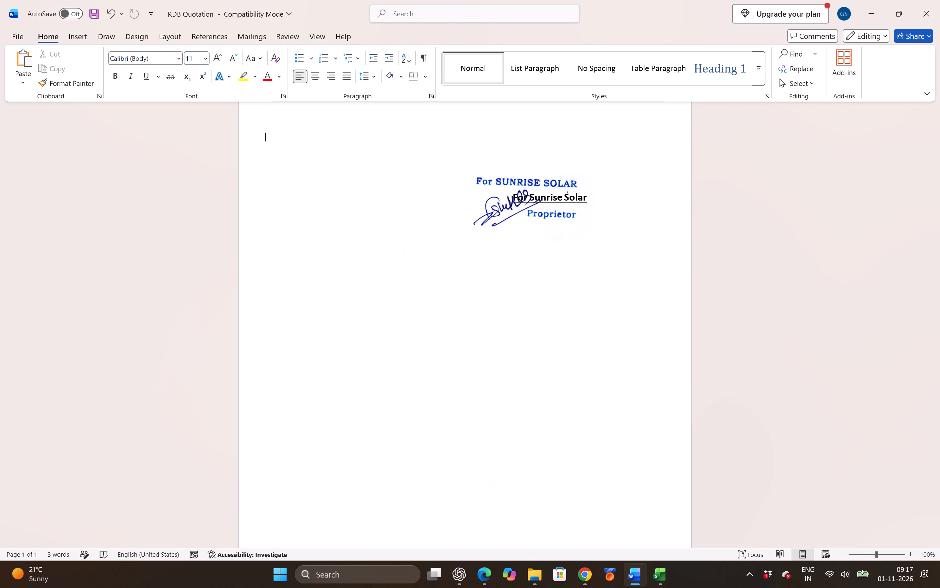
{"action": "key", "text": "super+v"}
{"action": "left_click", "coordinate": [378, 289]}
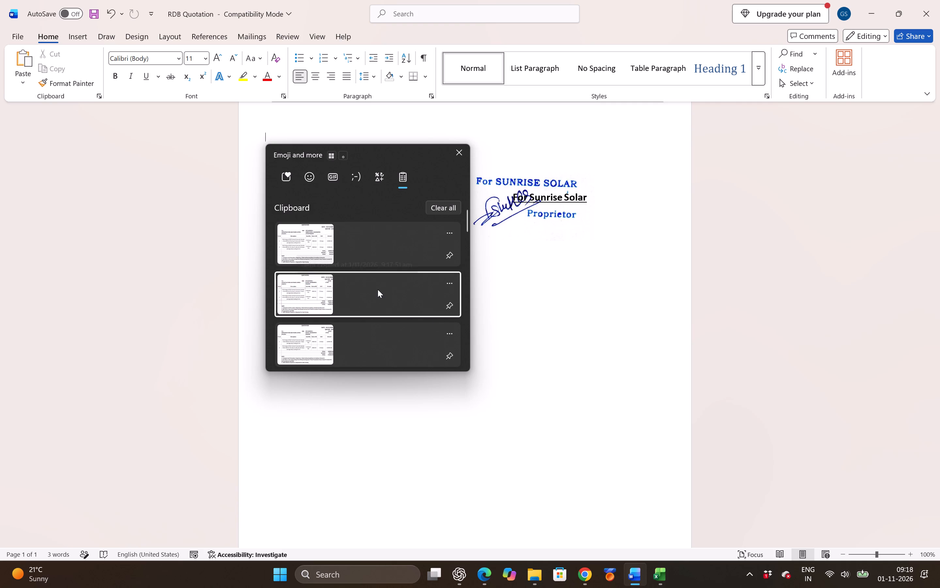
{"action": "key", "text": "ctrl+v"}
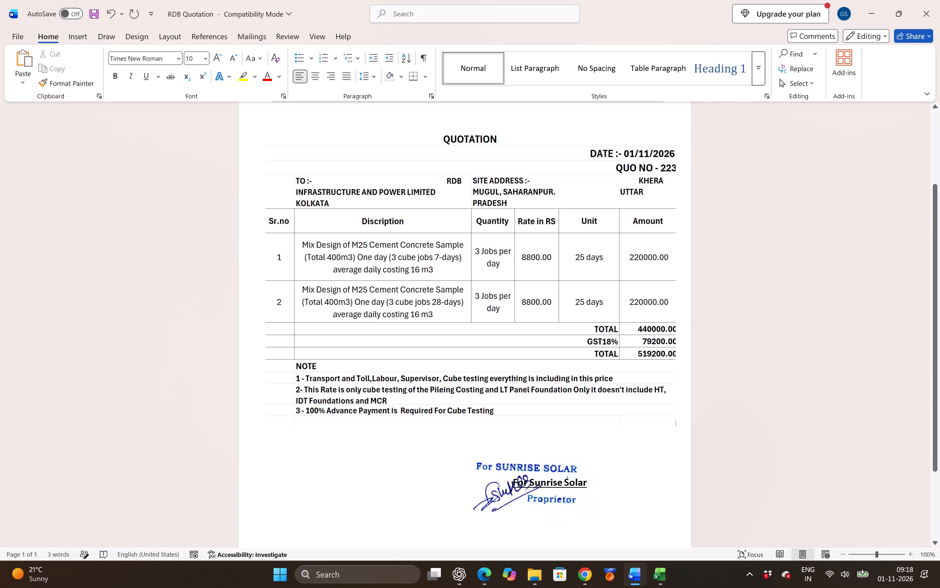
In the Excel quotation sheet, recapture the table as a screen image from the QUOTATION heading through row 15, including column F's outer edge.
{"action": "left_click", "coordinate": [663, 575]}
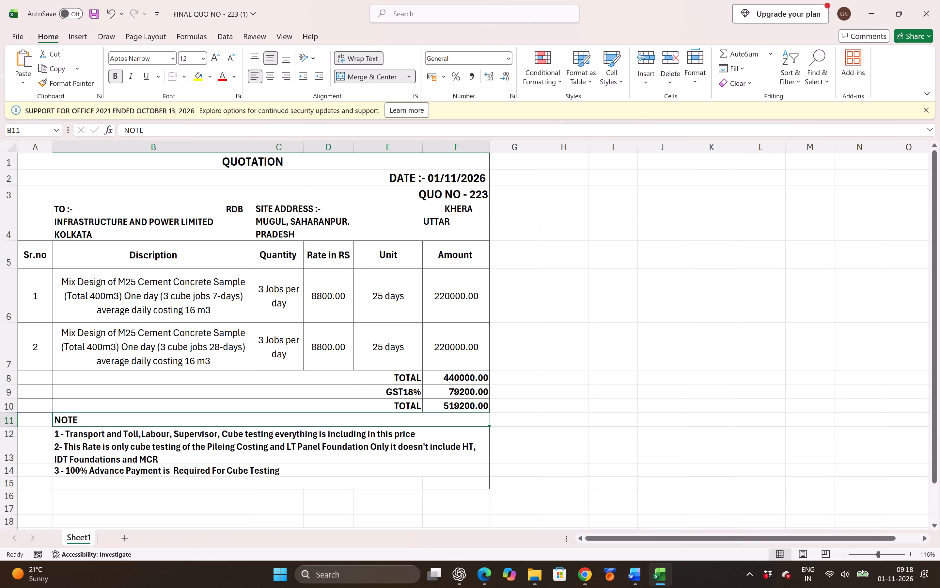
{"action": "key", "text": "shift+super+s"}
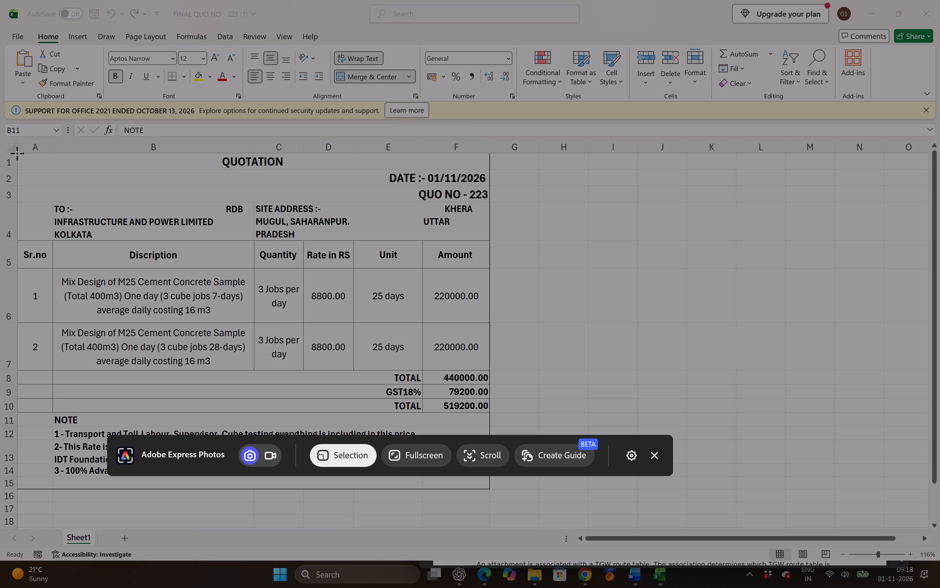
{"action": "left_click_drag", "start_coordinate": [17, 154], "coordinate": [272, 413]}
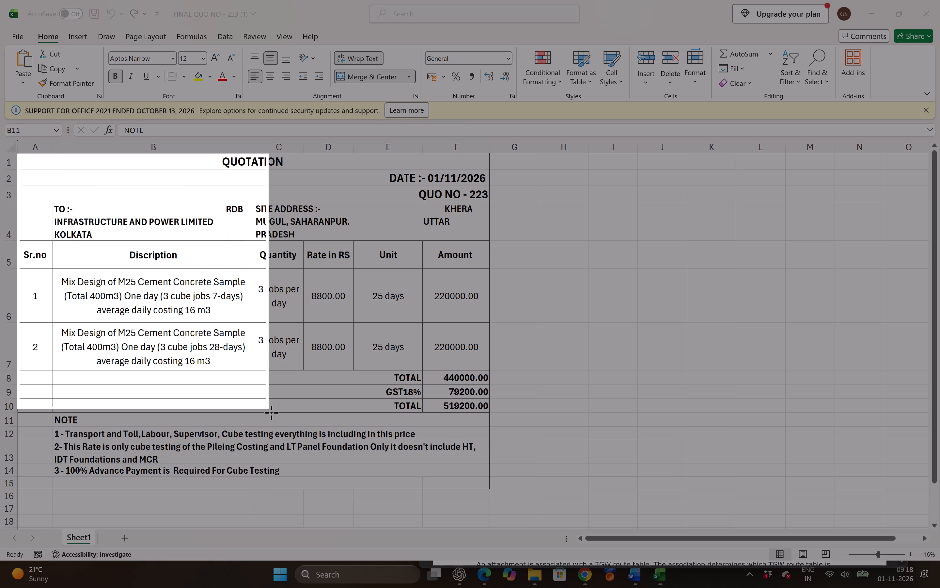
{"action": "left_click_drag", "start_coordinate": [272, 413], "coordinate": [367, 456]}
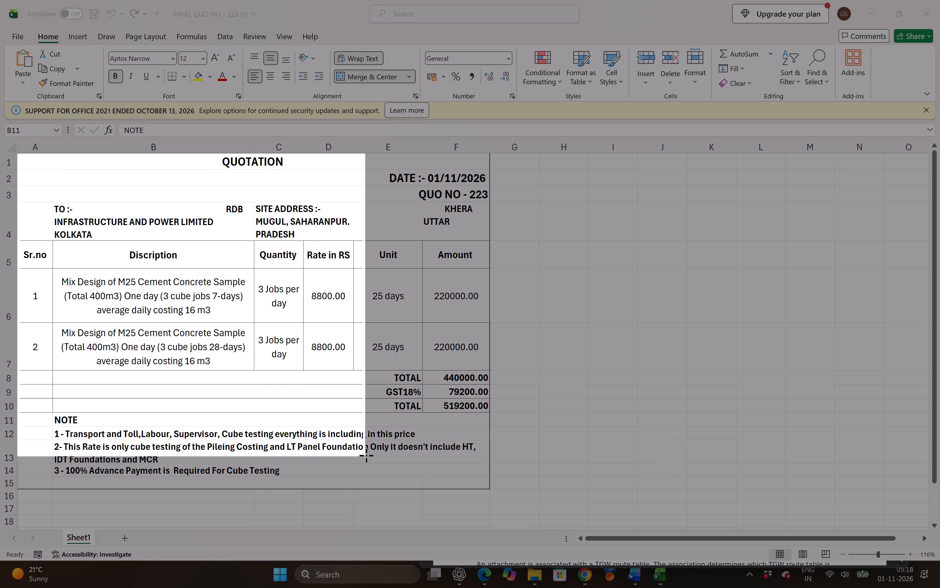
{"action": "left_click_drag", "start_coordinate": [367, 456], "coordinate": [495, 465]}
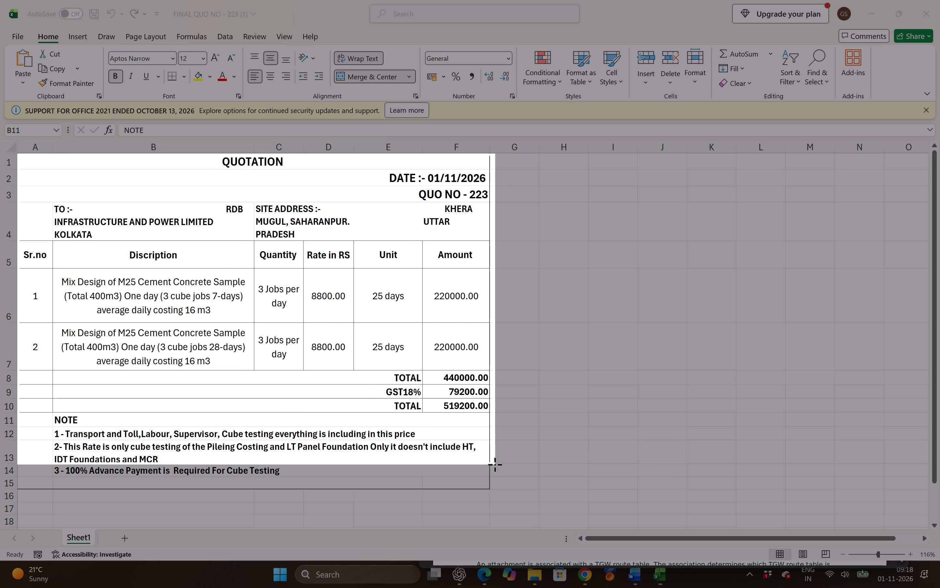
{"action": "left_click_drag", "start_coordinate": [495, 465], "coordinate": [495, 503]}
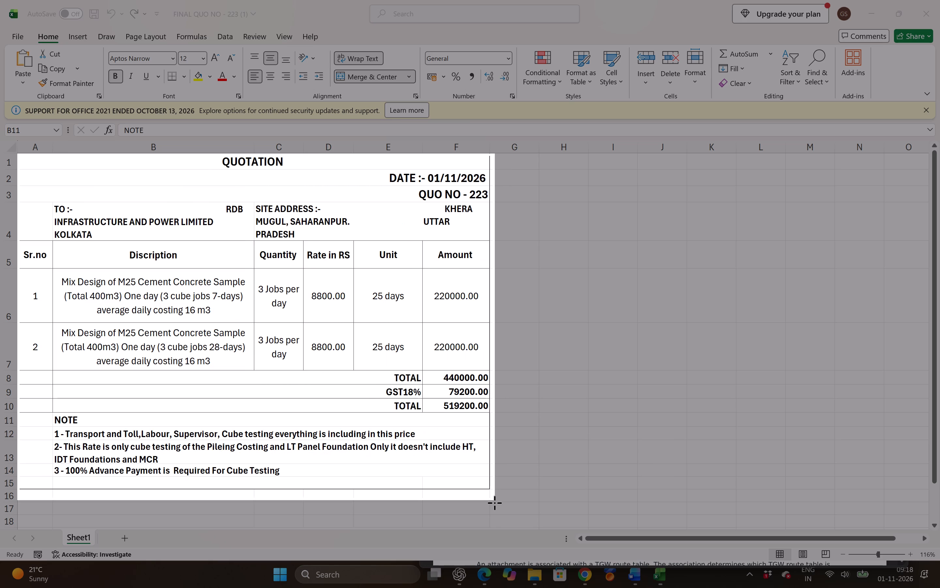
{"action": "left_click_drag", "start_coordinate": [495, 503], "coordinate": [494, 490]}
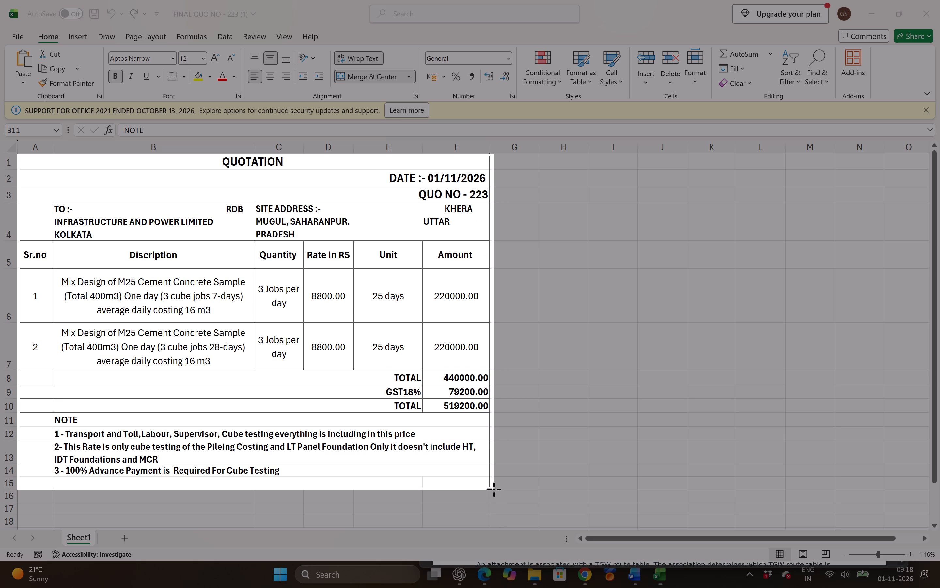
{"action": "left_click_drag", "start_coordinate": [494, 490], "coordinate": [491, 489]}
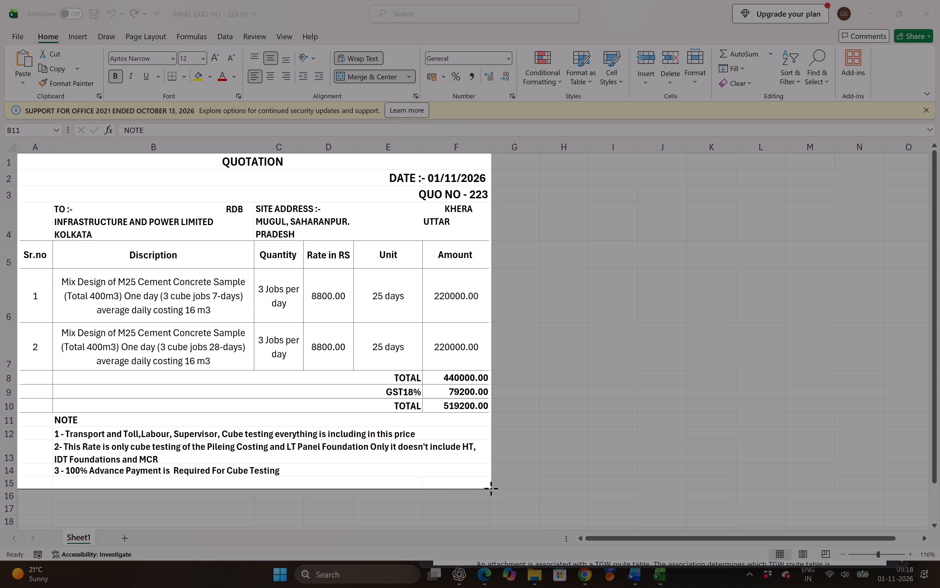
{"action": "left_click_drag", "start_coordinate": [491, 489], "coordinate": [491, 488]}
{"action": "left_click_drag", "start_coordinate": [491, 488], "coordinate": [492, 490]}
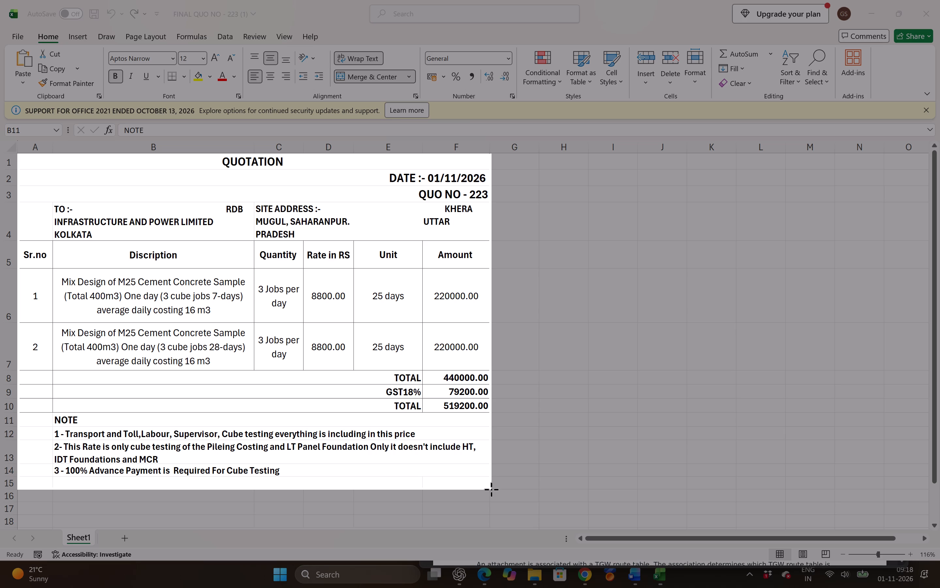
{"action": "left_click_drag", "start_coordinate": [492, 490], "coordinate": [491, 490]}
{"action": "left_click_drag", "start_coordinate": [491, 490], "coordinate": [492, 490]}
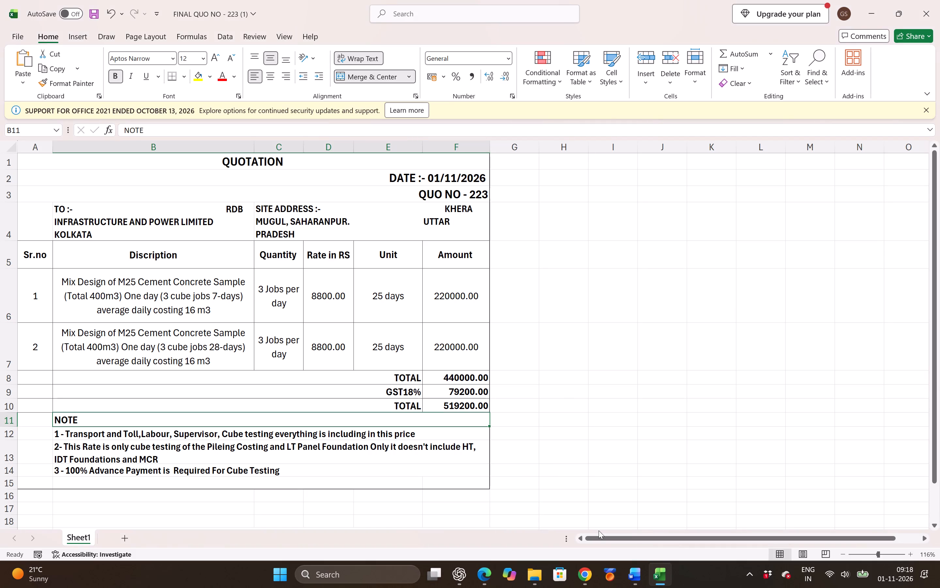
In Word's RDB Quotation document, cut the current table picture and paste the new capture from the clipboard history in its place.
{"action": "left_click", "coordinate": [636, 574]}
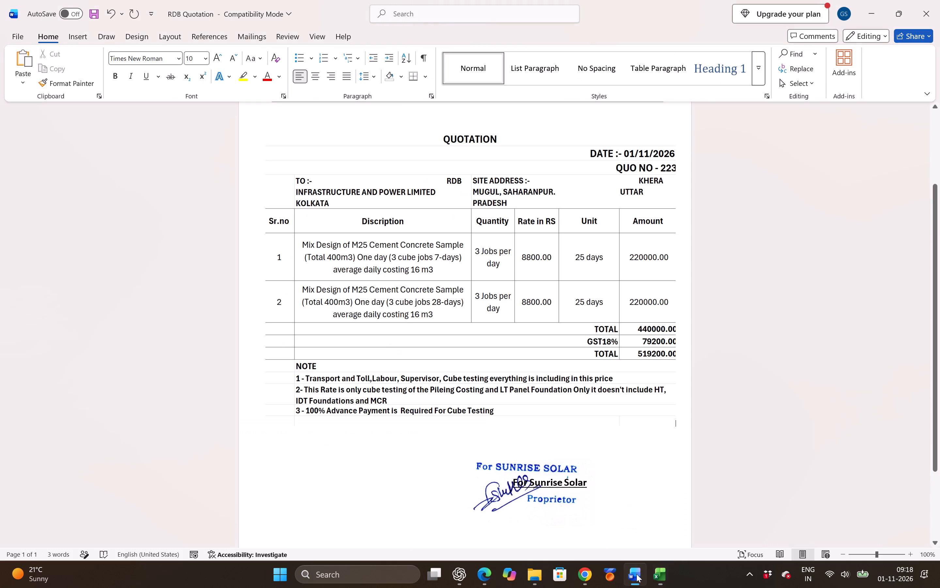
{"action": "left_click", "coordinate": [518, 337]}
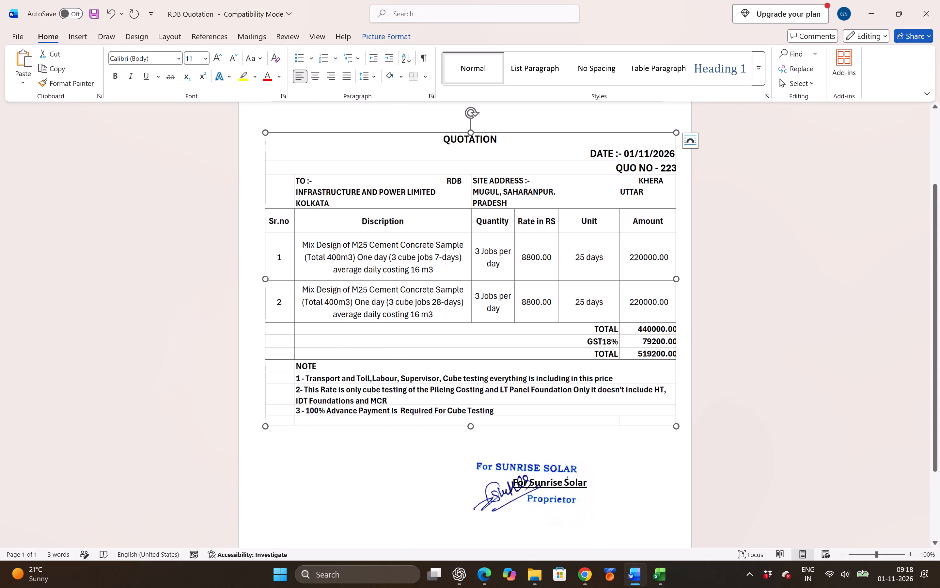
{"action": "key", "text": "ctrl+x"}
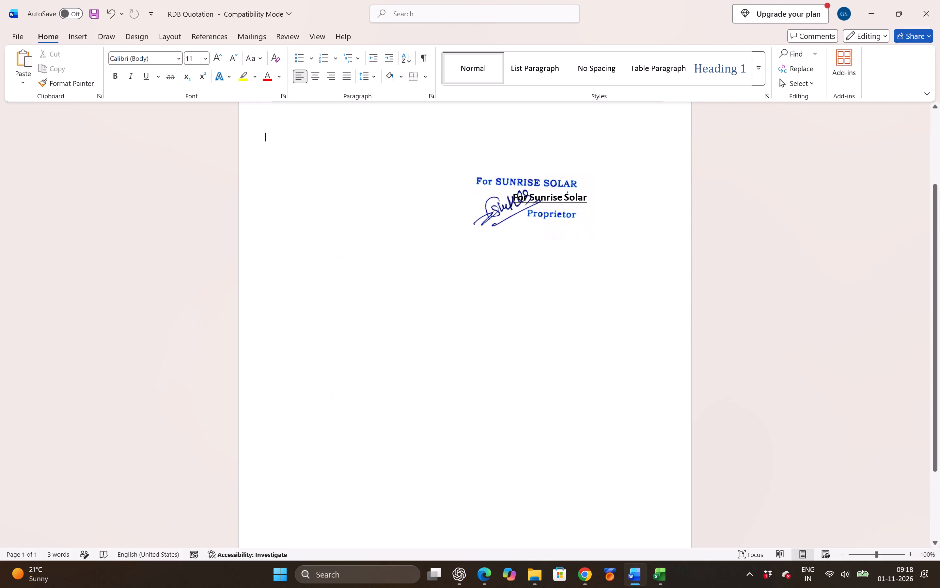
{"action": "key", "text": "super+v"}
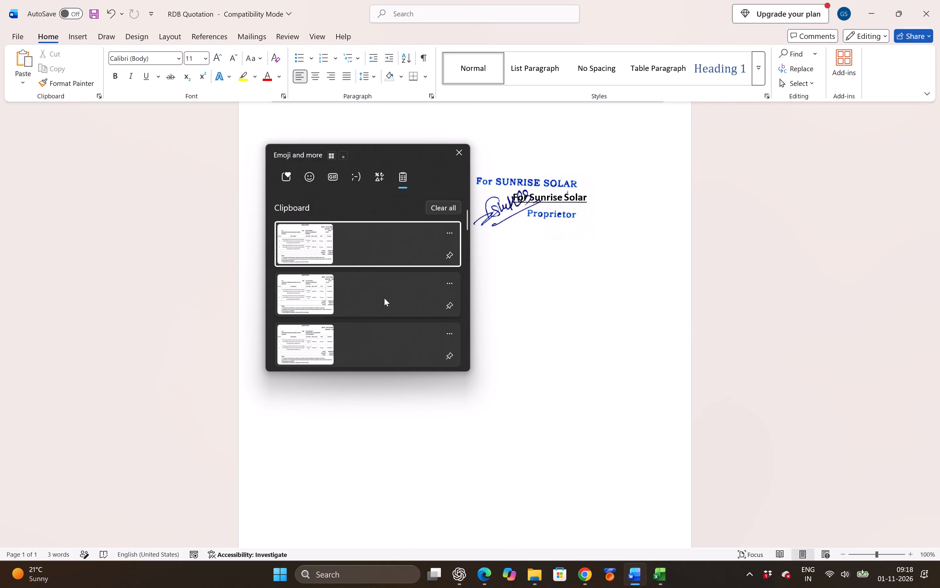
{"action": "left_click", "coordinate": [384, 298]}
{"action": "key", "text": "ctrl+v"}
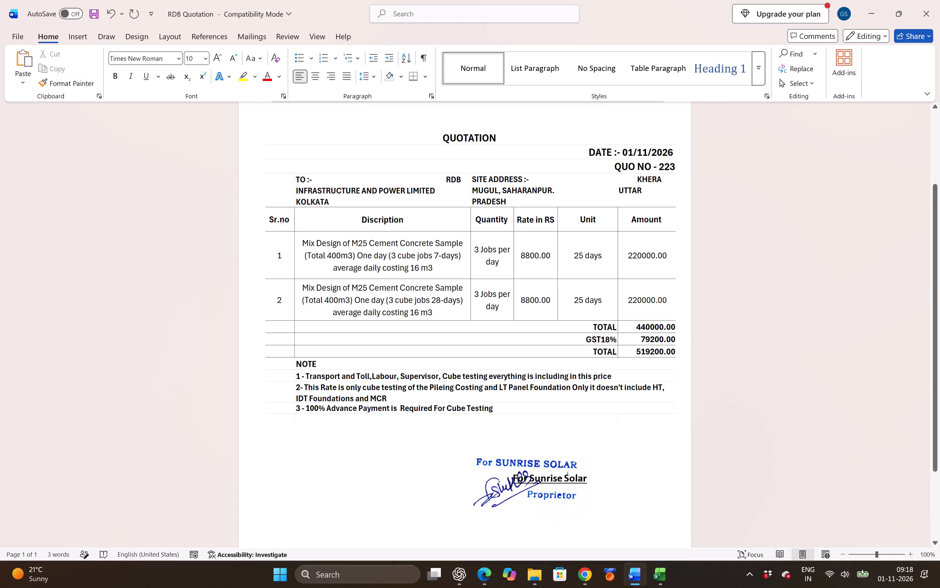
Review the whole quotation page, from the Sunrise Solar letterhead through the table and notes to the signature.
{"action": "scroll", "coordinate": [518, 237], "scroll_direction": "up", "scroll_amount": 1}
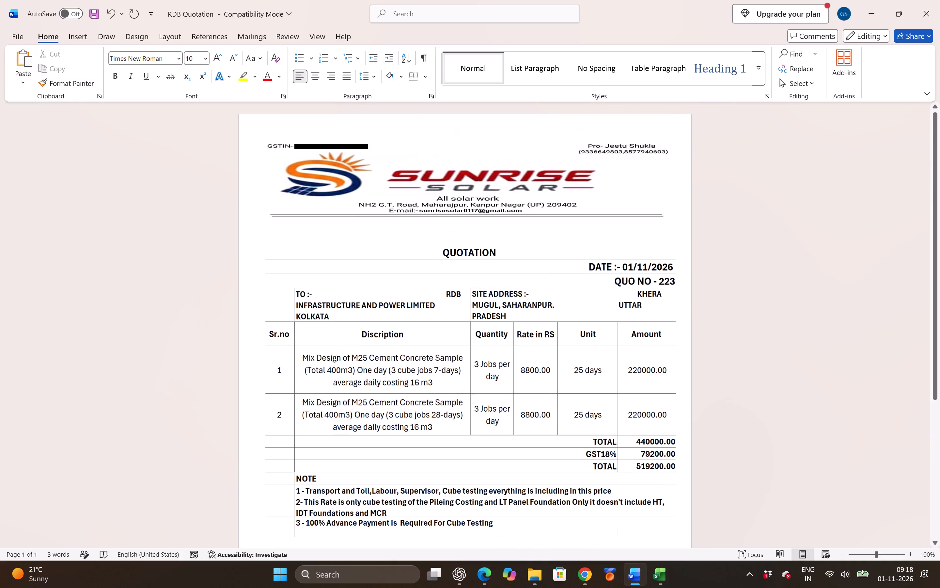
{"action": "scroll", "coordinate": [518, 237], "scroll_direction": "up", "scroll_amount": 1}
{"action": "scroll", "coordinate": [518, 237], "scroll_direction": "down", "scroll_amount": 2}
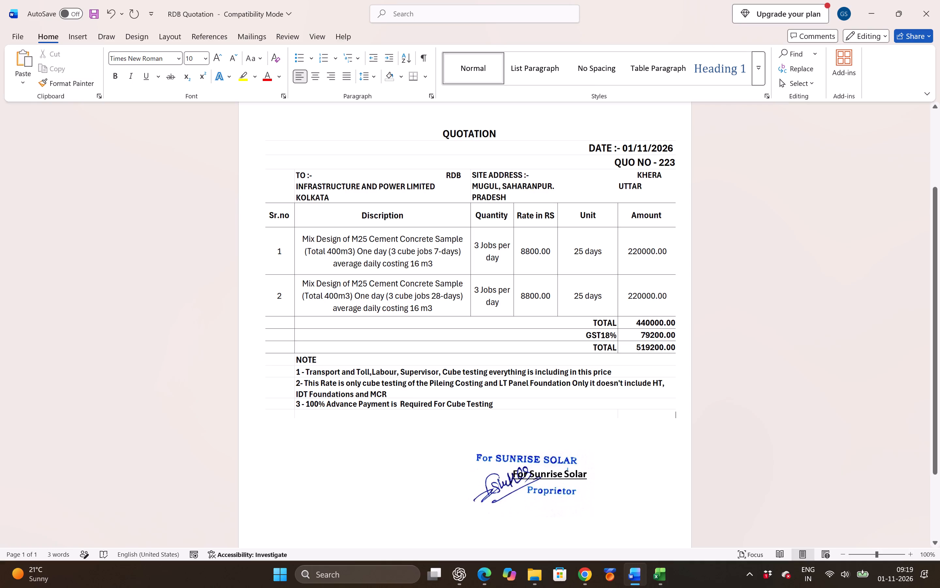
{"action": "scroll", "coordinate": [518, 237], "scroll_direction": "up", "scroll_amount": 2}
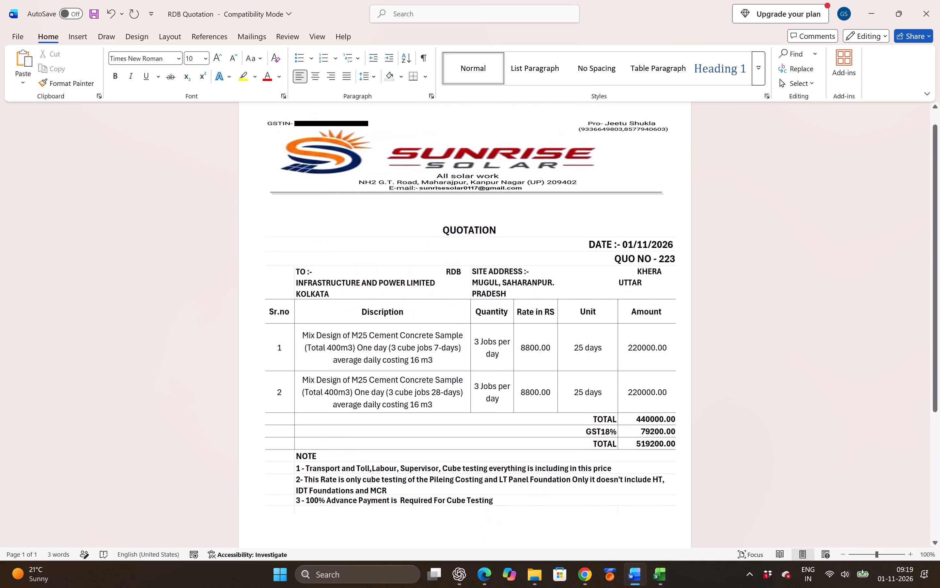
{"action": "scroll", "coordinate": [518, 237], "scroll_direction": "up", "scroll_amount": 1}
{"action": "scroll", "coordinate": [518, 237], "scroll_direction": "down", "scroll_amount": 2}
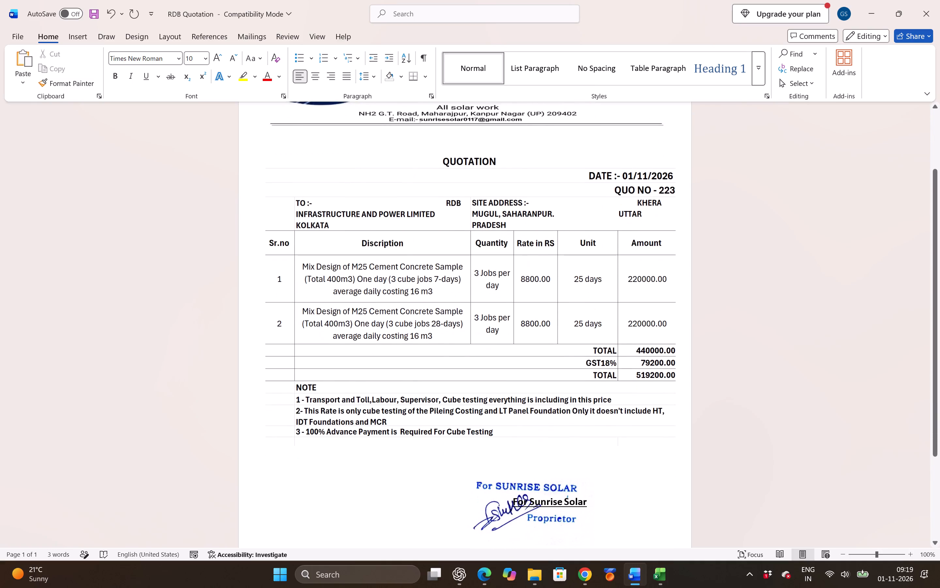
Print the RDB Quotation document to a PDF file in the Downloads folder.
{"action": "left_click", "coordinate": [19, 34]}
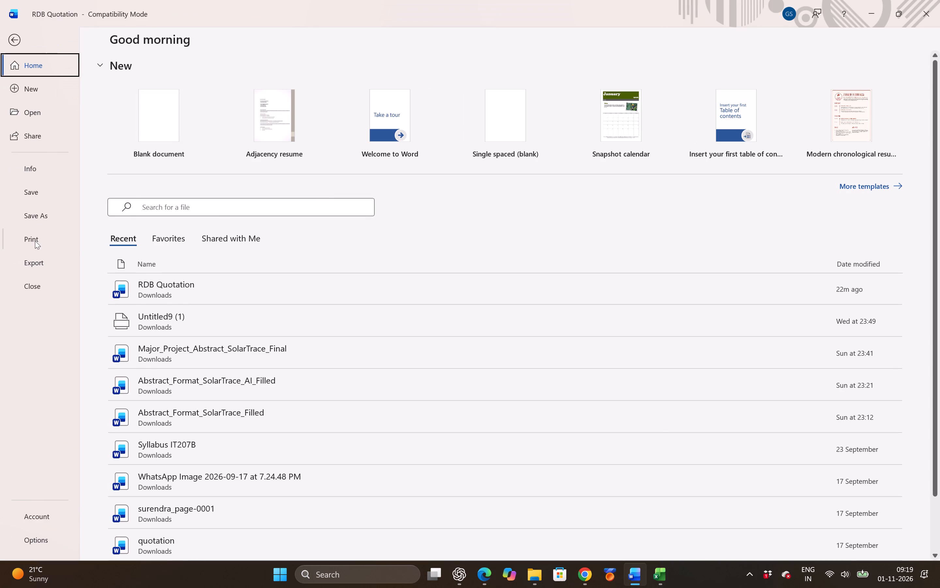
{"action": "left_click", "coordinate": [35, 241]}
{"action": "left_click", "coordinate": [134, 88]}
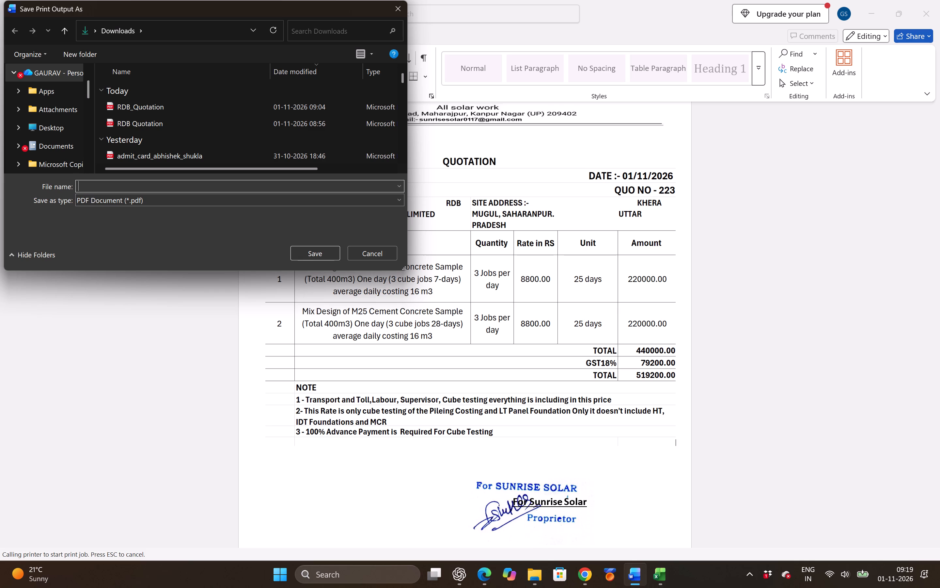
Name the PDF print output Cube_testing_final_quo and choose the Downloads folder as its save location.
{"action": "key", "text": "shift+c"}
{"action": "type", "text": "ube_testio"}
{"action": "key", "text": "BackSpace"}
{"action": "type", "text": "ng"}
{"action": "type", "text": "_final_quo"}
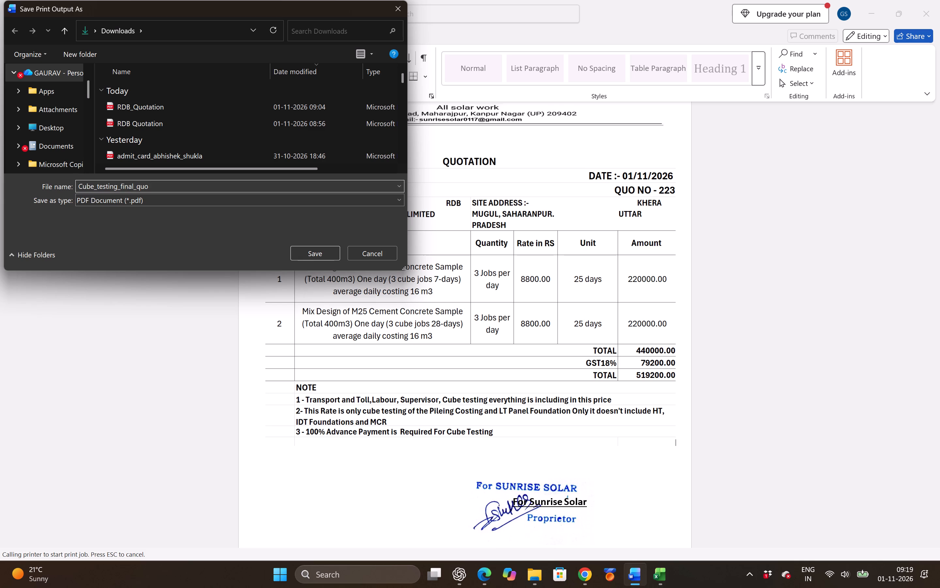
{"action": "scroll", "coordinate": [49, 147], "scroll_direction": "down", "scroll_amount": 1}
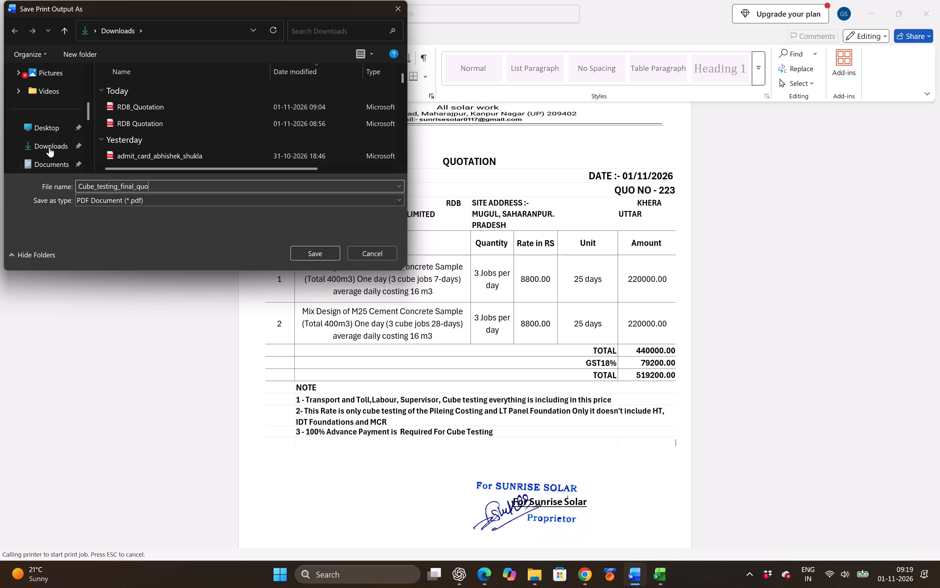
{"action": "right_click", "coordinate": [49, 147]}
{"action": "left_click", "coordinate": [51, 146]}
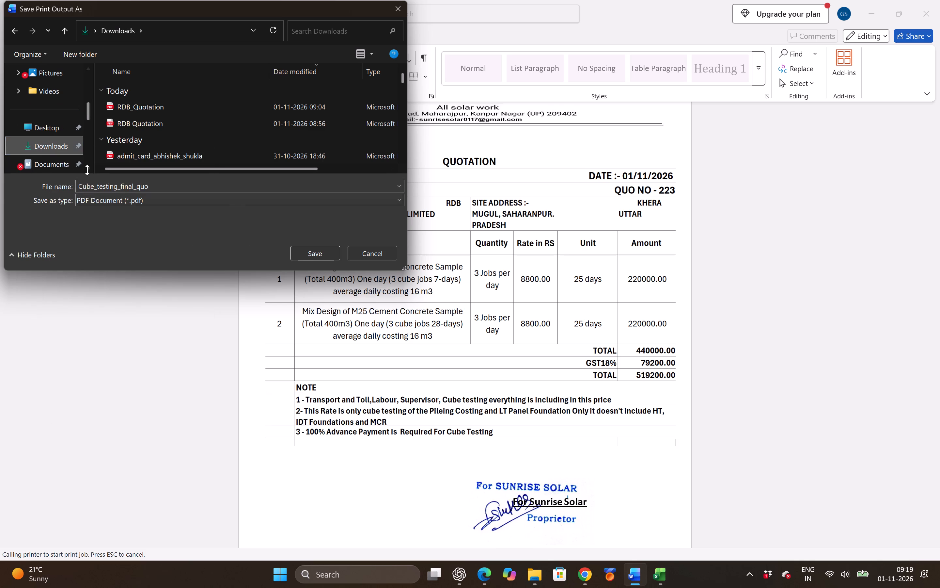
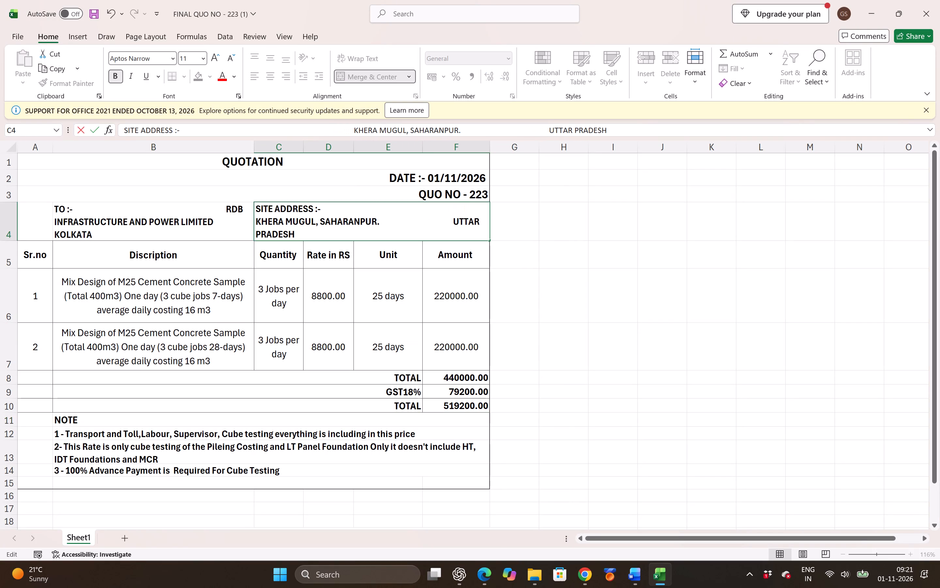
In the site address cell, add spaces after "SAHARANPUR." so that UTTAR PRADESH sits together on its own line.
{"action": "left_click", "coordinate": [385, 221]}
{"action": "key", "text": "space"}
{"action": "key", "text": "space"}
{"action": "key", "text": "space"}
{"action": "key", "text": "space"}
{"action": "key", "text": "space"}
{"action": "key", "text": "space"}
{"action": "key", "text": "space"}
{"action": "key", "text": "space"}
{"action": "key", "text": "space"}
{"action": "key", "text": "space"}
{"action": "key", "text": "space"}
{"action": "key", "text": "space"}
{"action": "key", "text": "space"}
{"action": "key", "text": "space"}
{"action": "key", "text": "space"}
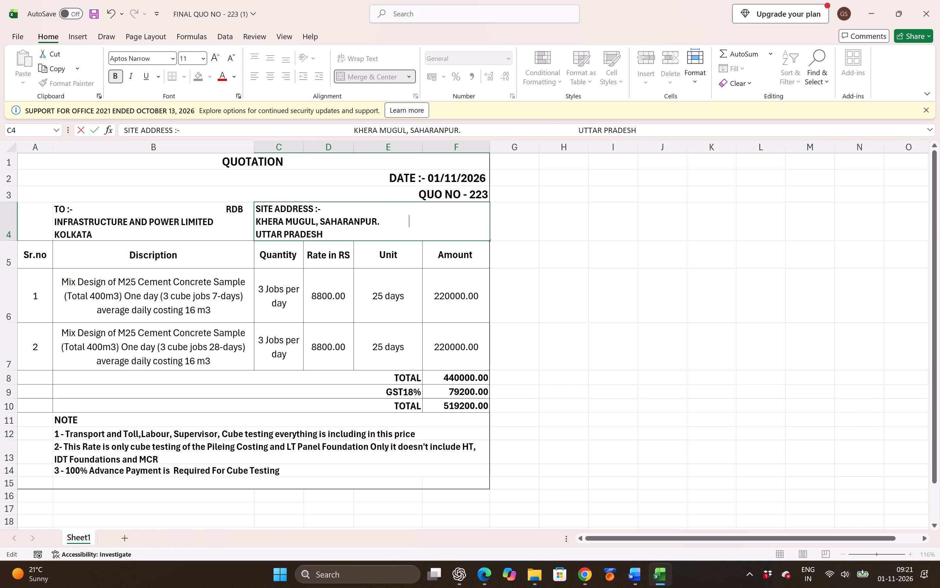
{"action": "left_click", "coordinate": [550, 241]}
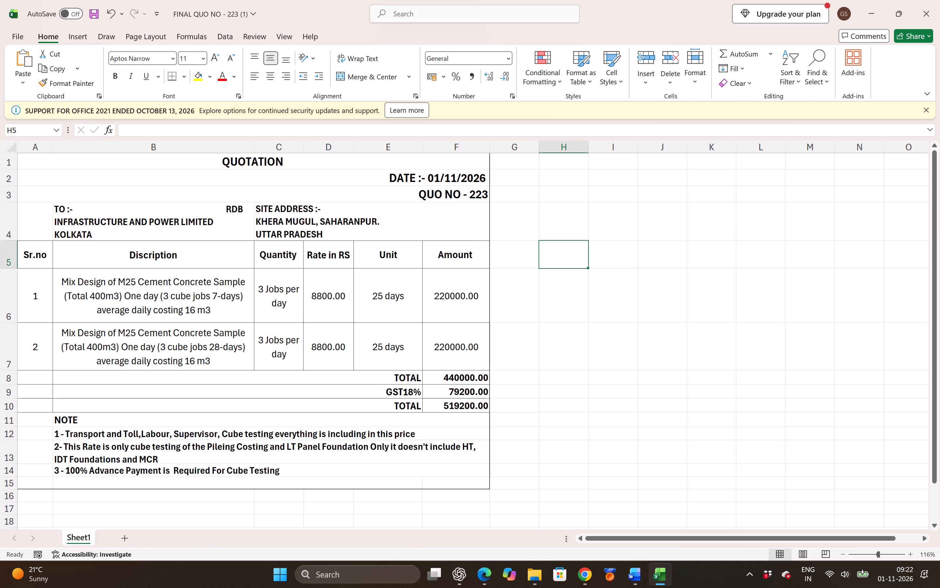
Start a screen capture of the corrected quotation table, beginning at the sheet's first cell.
{"action": "key", "text": "shift+super+s"}
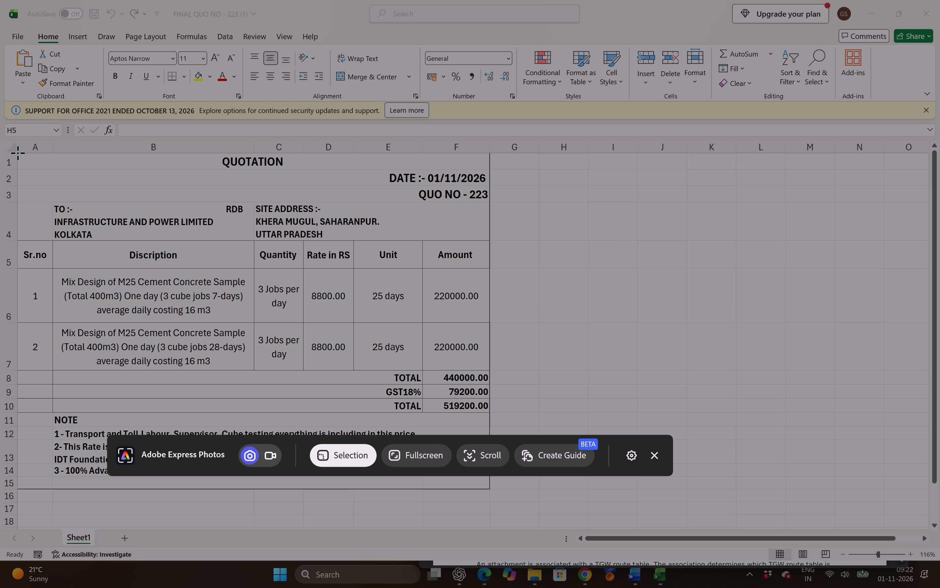
Capture the quotation table as a screen image from the QUOTATION heading to row 15's bottom border and column F's outer edge.
{"action": "left_click_drag", "start_coordinate": [18, 153], "coordinate": [308, 402]}
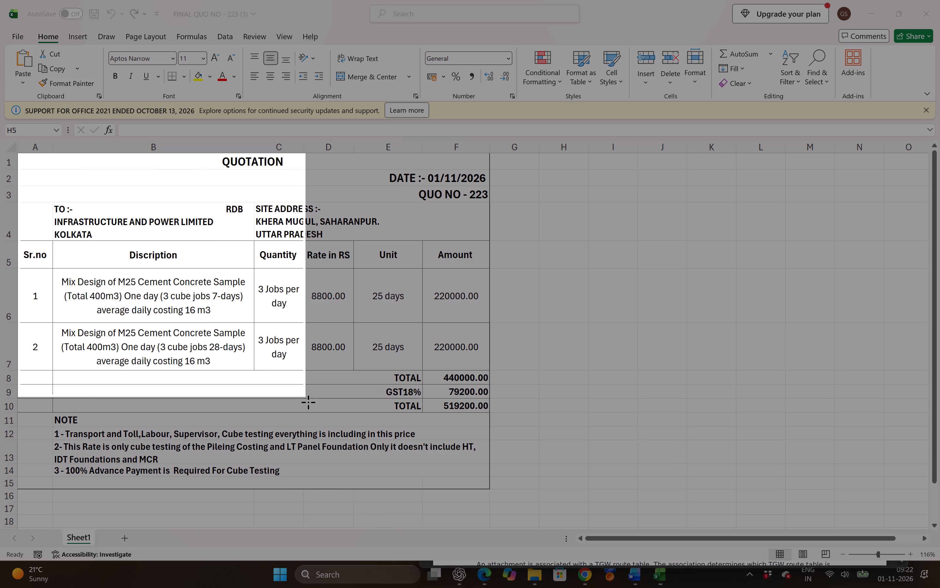
{"action": "left_click_drag", "start_coordinate": [308, 402], "coordinate": [510, 484]}
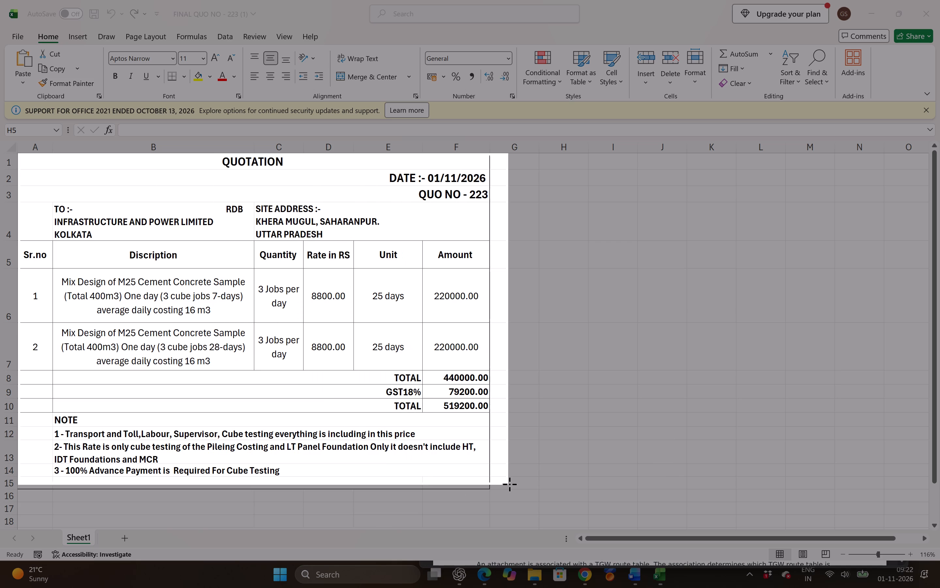
{"action": "left_click_drag", "start_coordinate": [510, 484], "coordinate": [491, 491]}
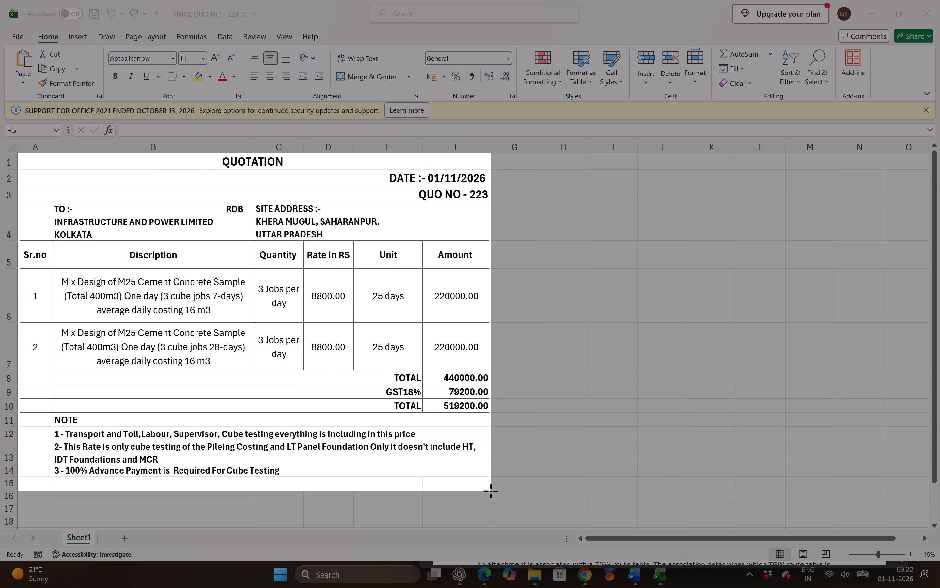
{"action": "left_click_drag", "start_coordinate": [491, 491], "coordinate": [491, 490]}
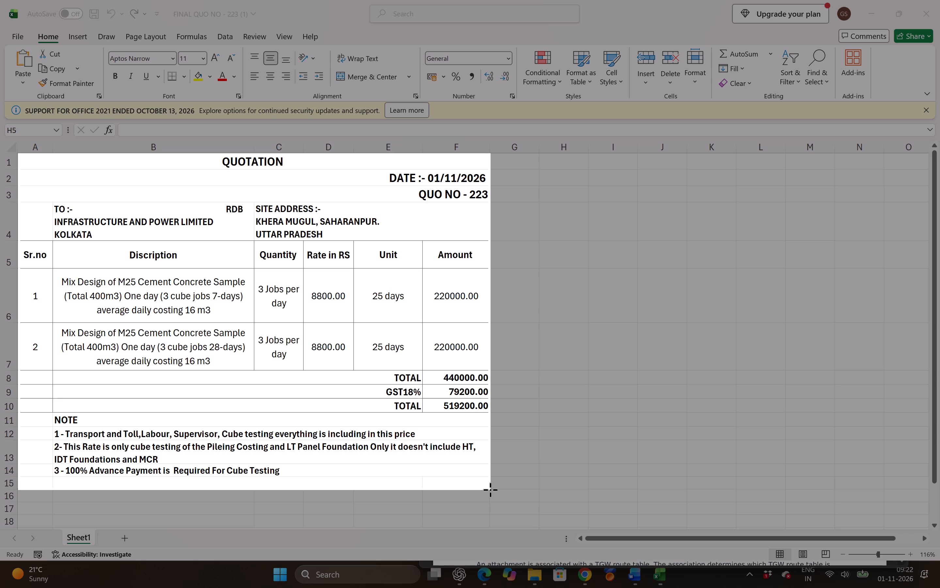
{"action": "left_click_drag", "start_coordinate": [491, 490], "coordinate": [491, 491]}
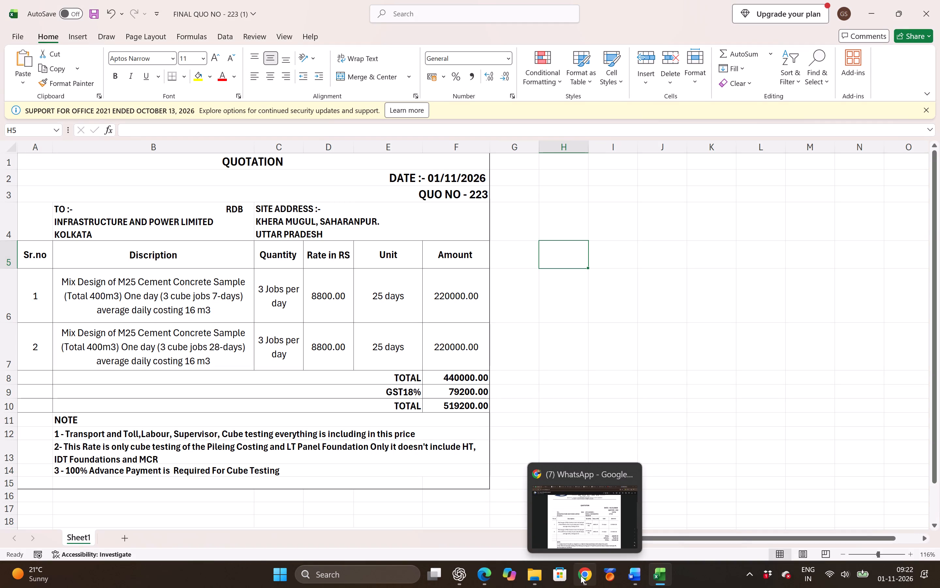
In Word's RDB Quotation document, cut the current table picture and paste the new capture from the clipboard history in its place.
{"action": "left_click", "coordinate": [634, 576]}
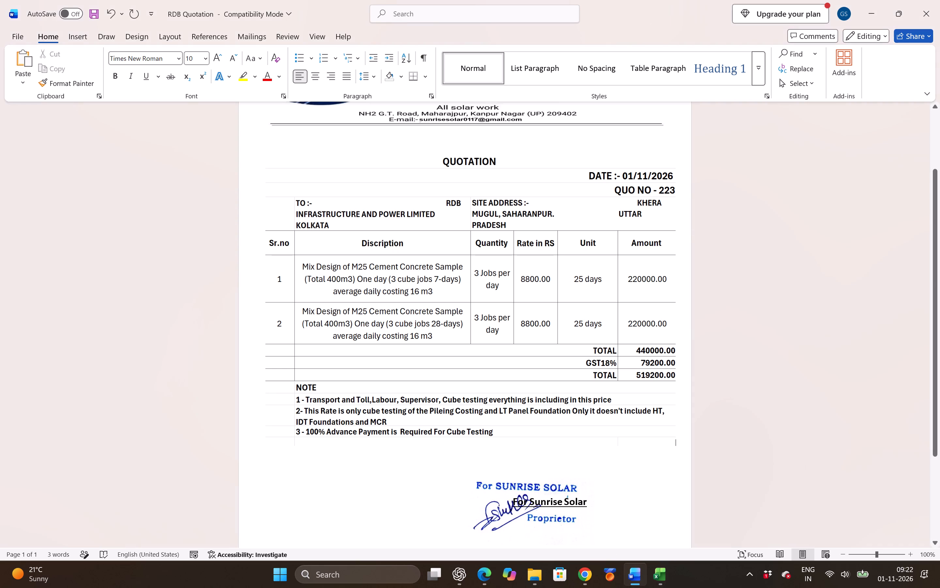
{"action": "left_click", "coordinate": [504, 415]}
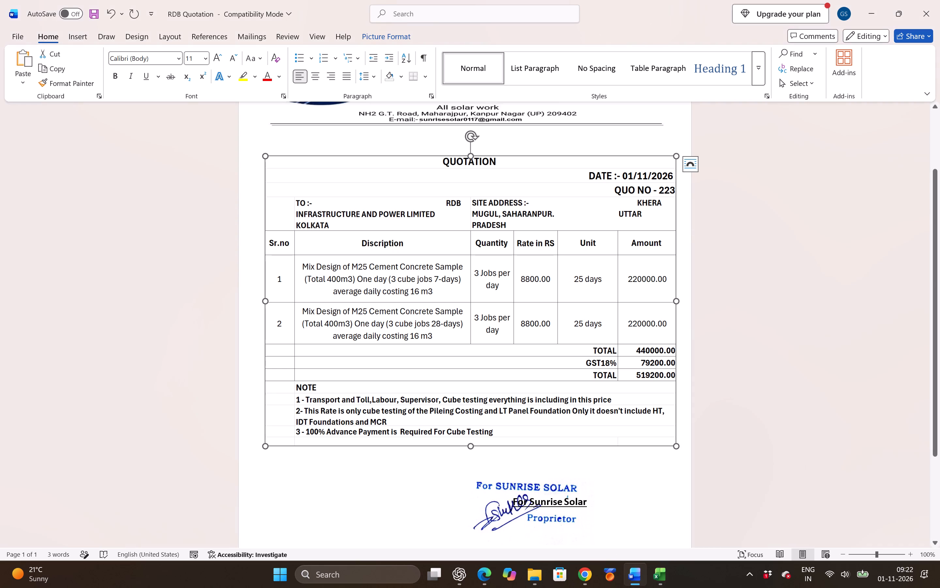
{"action": "key", "text": "ctrl+x"}
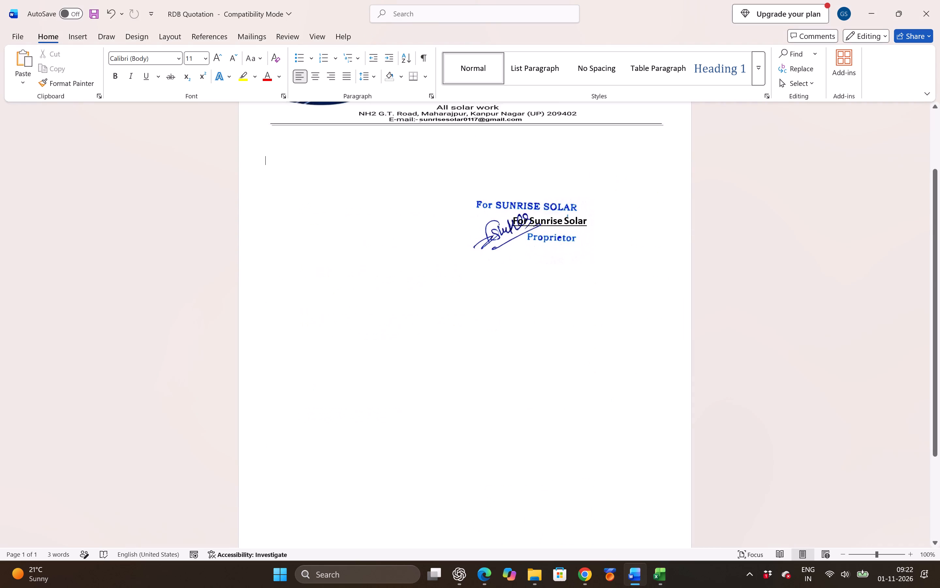
{"action": "key", "text": "super+v"}
{"action": "double_click", "coordinate": [392, 317]}
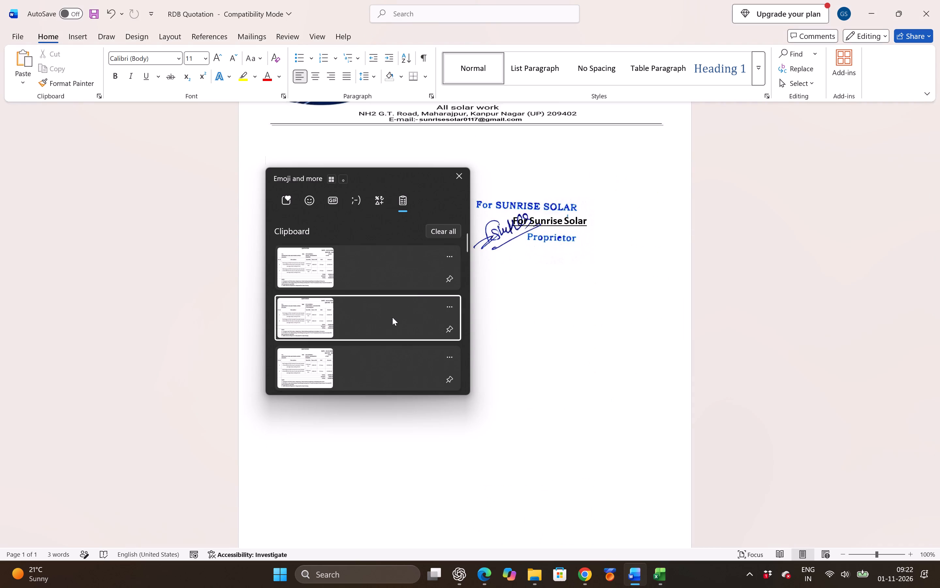
{"action": "key", "text": "ctrl+v"}
{"action": "key", "text": "ctrl+v"}
Cut the surplus copy of the pasted table picture so that only one remains under the letterhead.
{"action": "scroll", "coordinate": [446, 338], "scroll_direction": "up", "scroll_amount": 5}
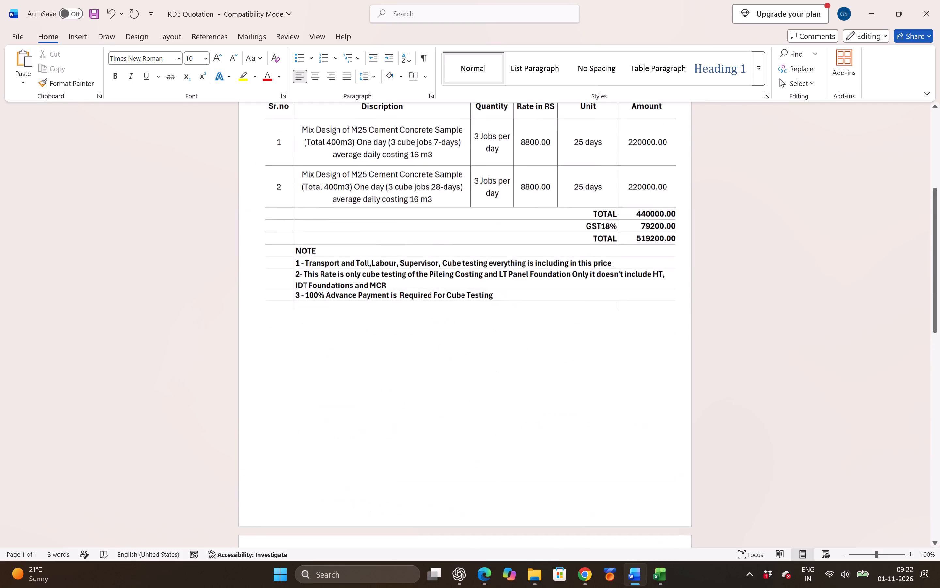
{"action": "left_click", "coordinate": [501, 359]}
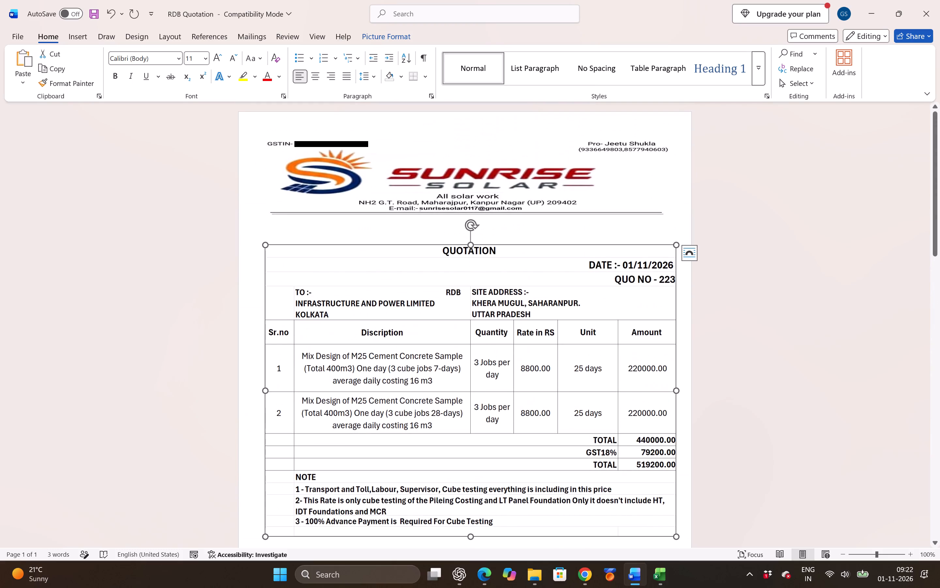
{"action": "scroll", "coordinate": [501, 359], "scroll_direction": "down", "scroll_amount": 6}
{"action": "key", "text": "ctrl+x"}
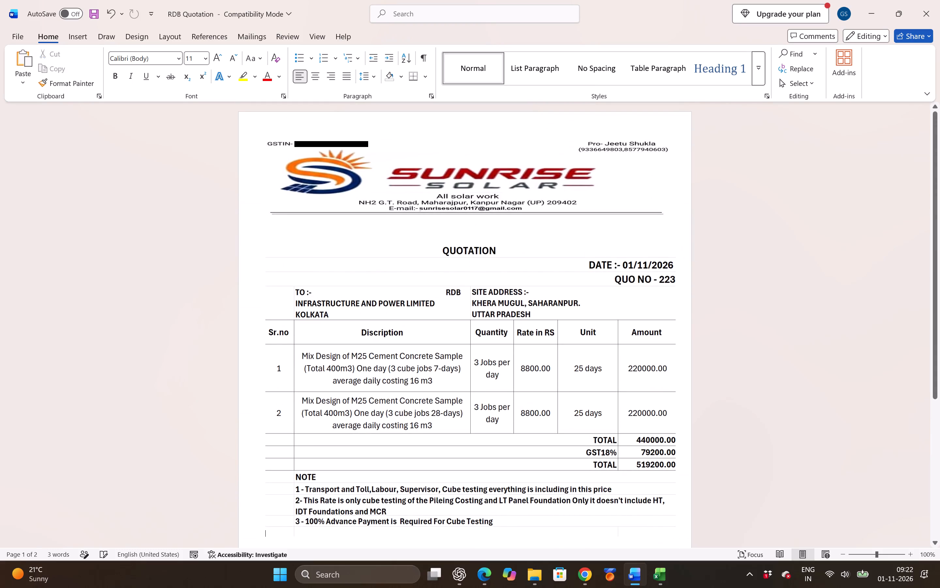
Review the quotation page from the Sunrise Solar letterhead through the table and notes to the signature.
{"action": "left_click", "coordinate": [501, 378]}
{"action": "scroll", "coordinate": [501, 378], "scroll_direction": "down", "scroll_amount": 4}
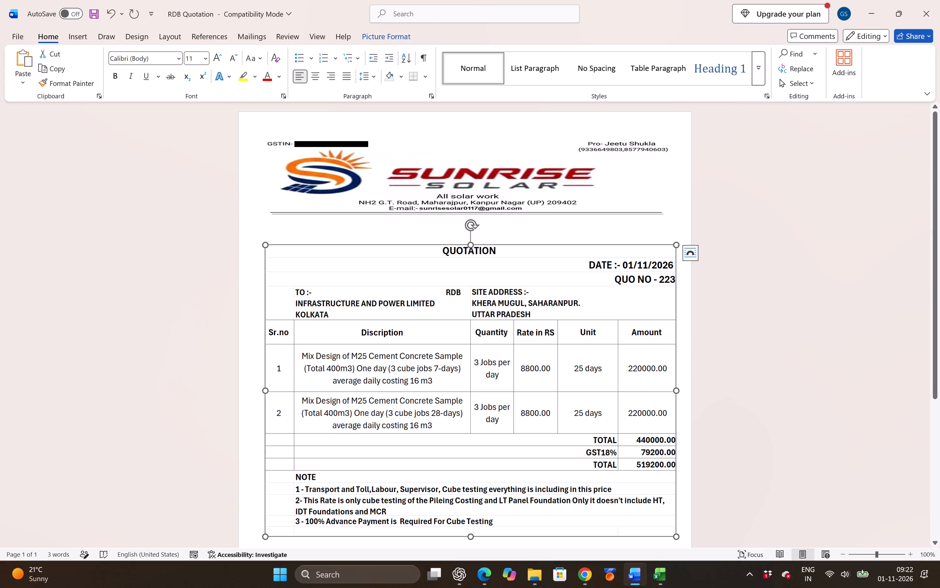
{"action": "scroll", "coordinate": [501, 378], "scroll_direction": "down", "scroll_amount": 1}
{"action": "scroll", "coordinate": [757, 396], "scroll_direction": "down", "scroll_amount": 4}
{"action": "scroll", "coordinate": [757, 396], "scroll_direction": "up", "scroll_amount": 2}
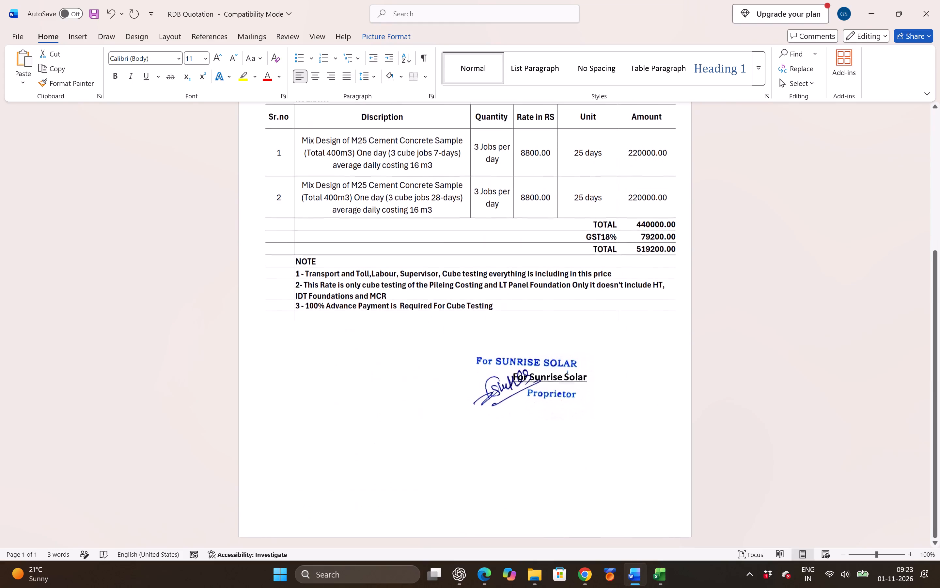
{"action": "scroll", "coordinate": [757, 396], "scroll_direction": "up", "scroll_amount": 1}
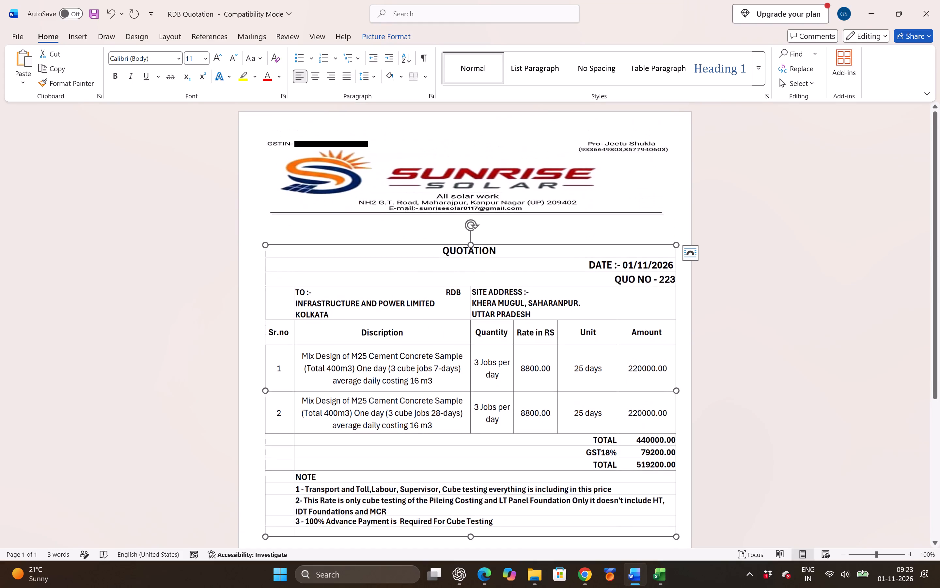
{"action": "left_click", "coordinate": [734, 407]}
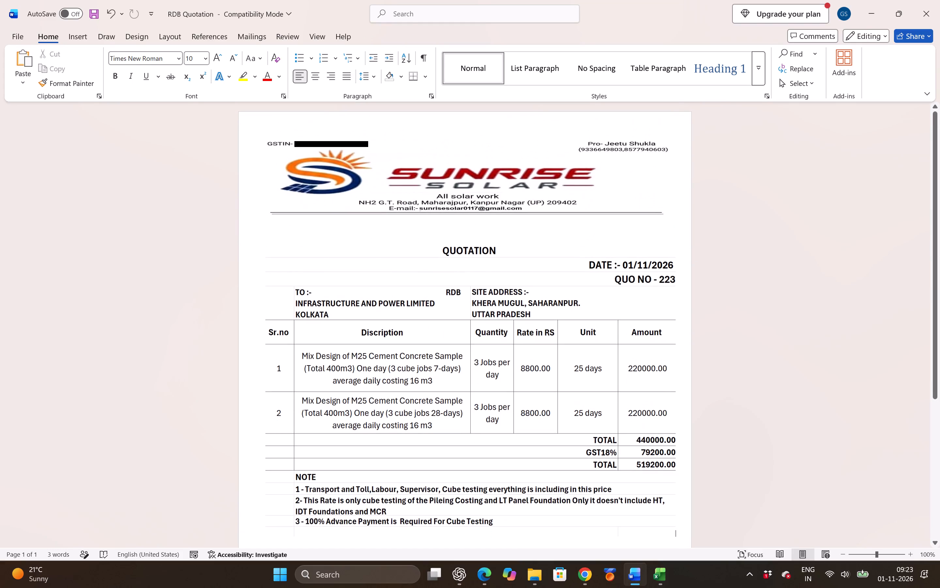
{"action": "scroll", "coordinate": [734, 407], "scroll_direction": "down", "scroll_amount": 1}
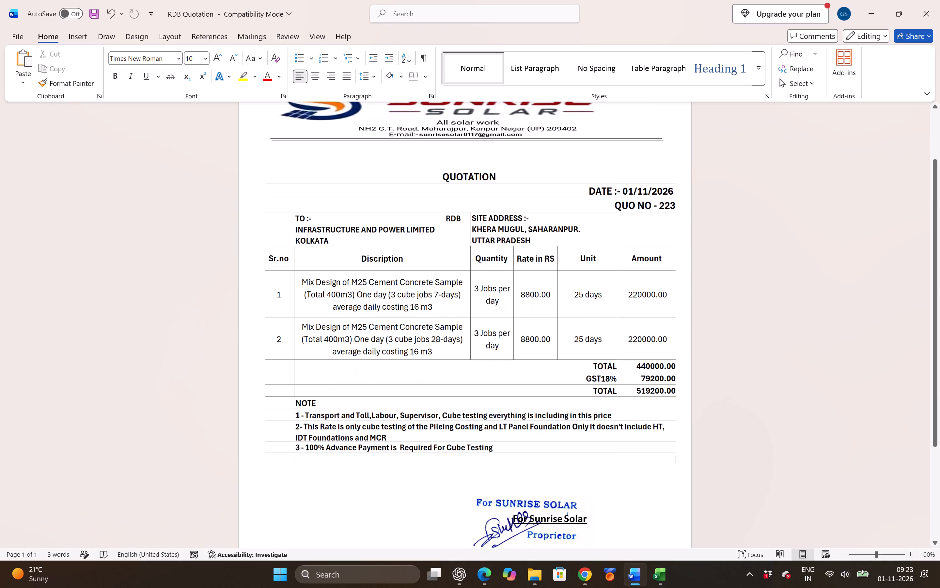
{"action": "scroll", "coordinate": [734, 407], "scroll_direction": "down", "scroll_amount": 3}
{"action": "scroll", "coordinate": [734, 407], "scroll_direction": "up", "scroll_amount": 3}
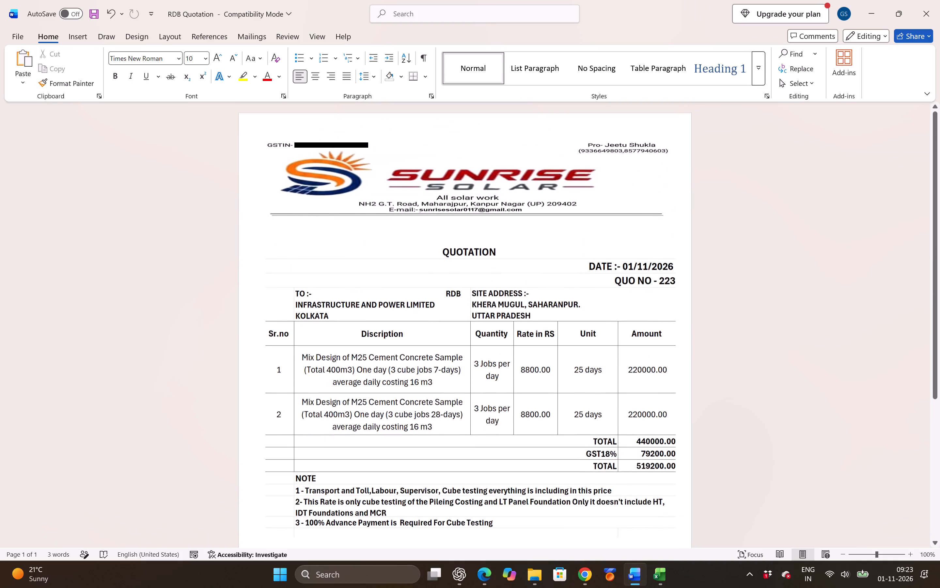
Print the document to PDF in the Downloads folder as Cube_testing_final_quo.pdf, replacing the existing file.
{"action": "left_click", "coordinate": [22, 33]}
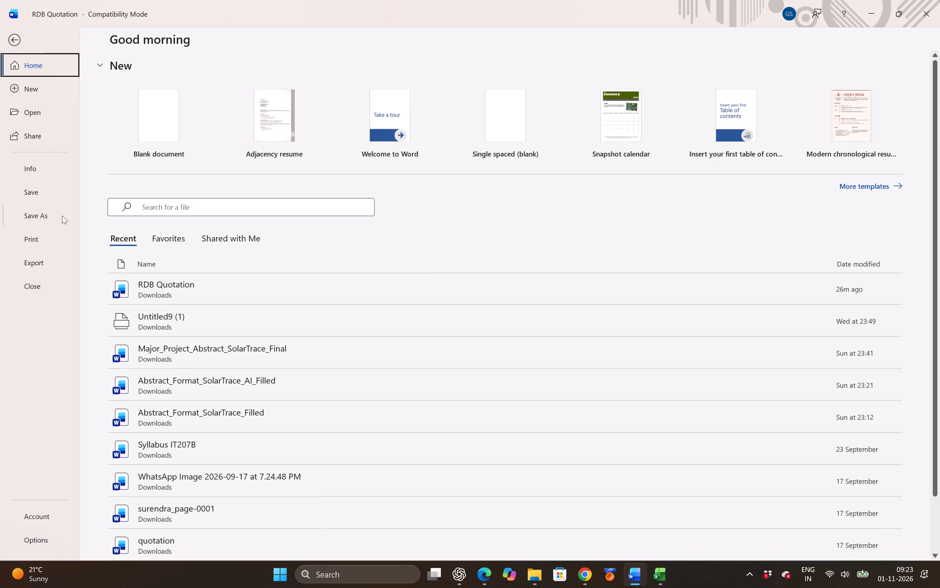
{"action": "left_click", "coordinate": [33, 240]}
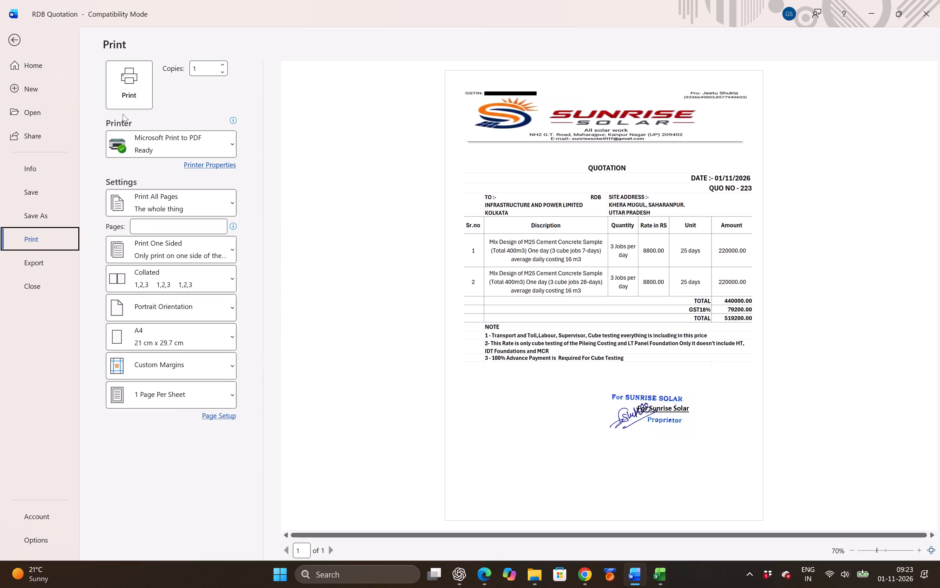
{"action": "left_click", "coordinate": [129, 95]}
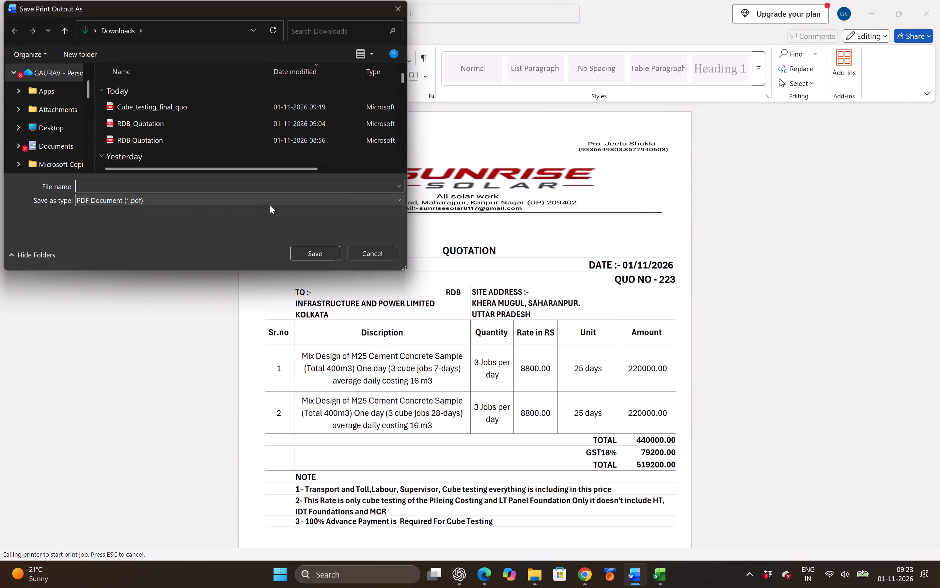
{"action": "key", "text": "shift+c"}
{"action": "key", "text": "u"}
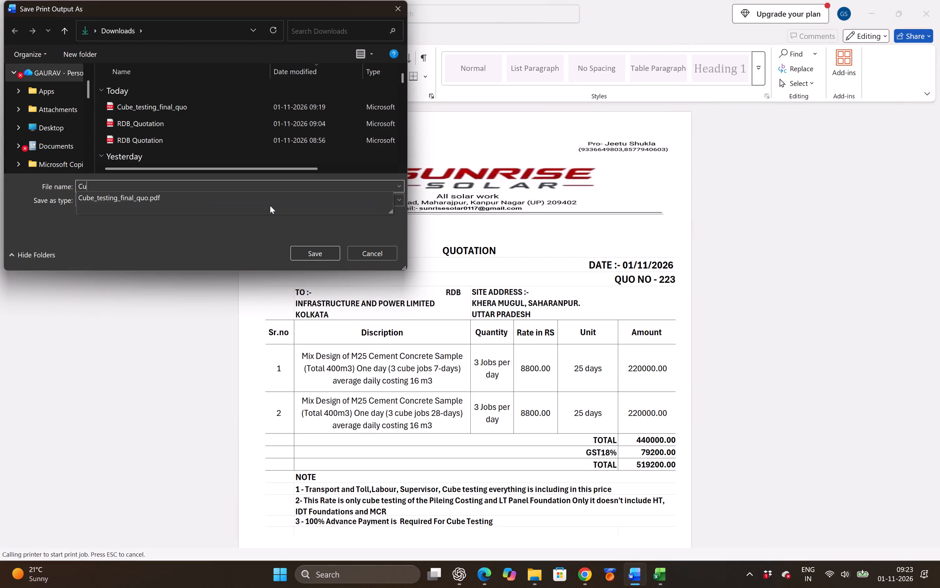
{"action": "type", "text": "ve"}
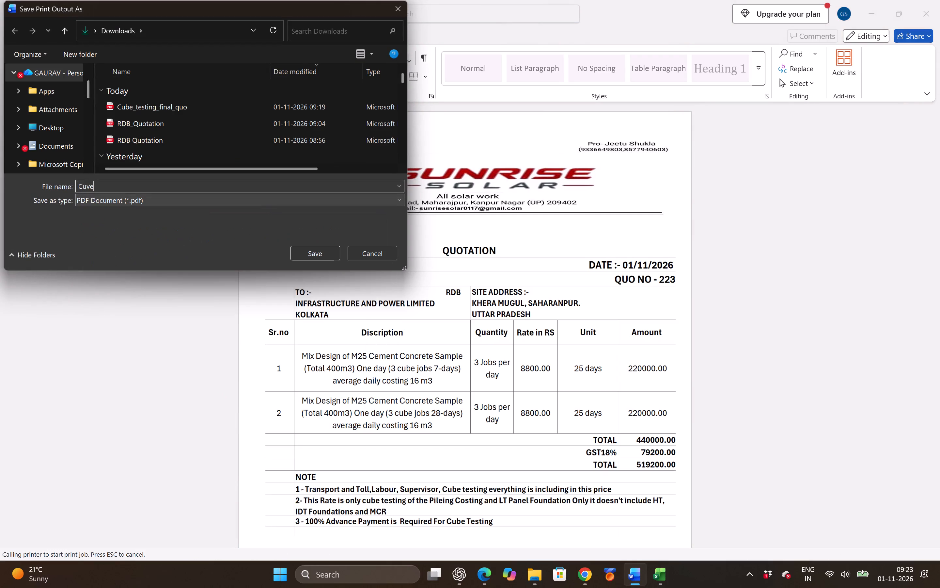
{"action": "key", "text": "BackSpace"}
{"action": "key", "text": "BackSpace"}
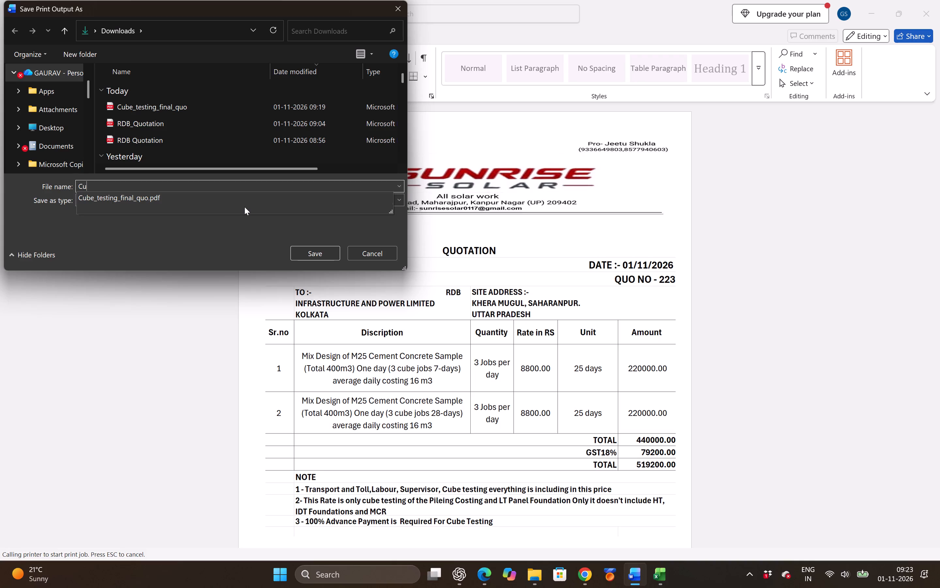
{"action": "type", "text": "be"}
{"action": "left_click", "coordinate": [217, 196]}
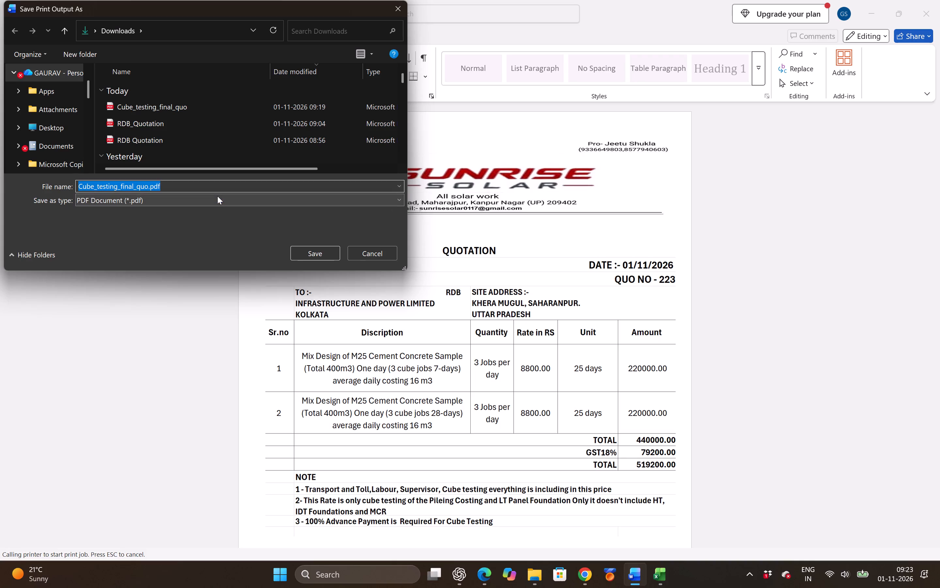
{"action": "left_click", "coordinate": [307, 254]}
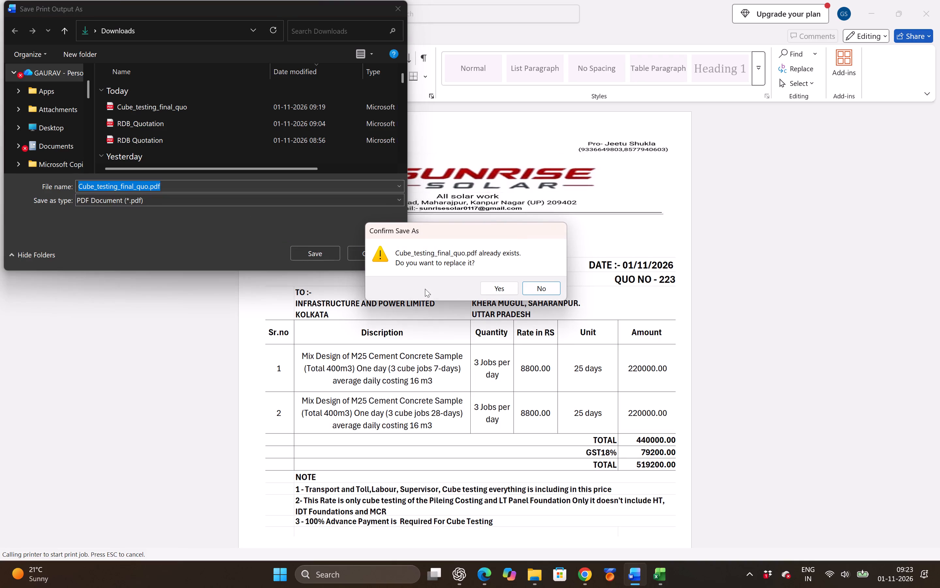
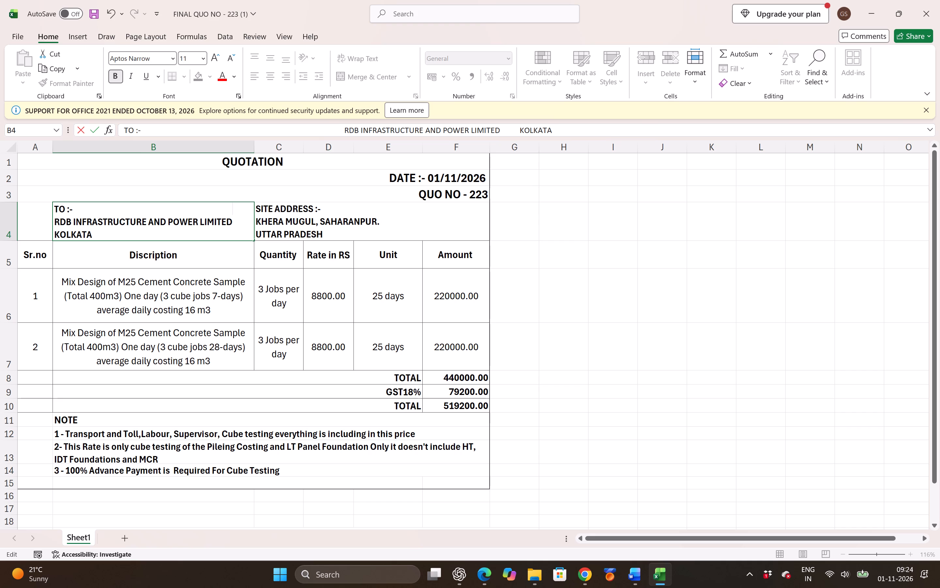
Commit the client address cell and snip the quotation table from the QUOTATION heading through row 15, columns A to F.
{"action": "left_click", "coordinate": [562, 227]}
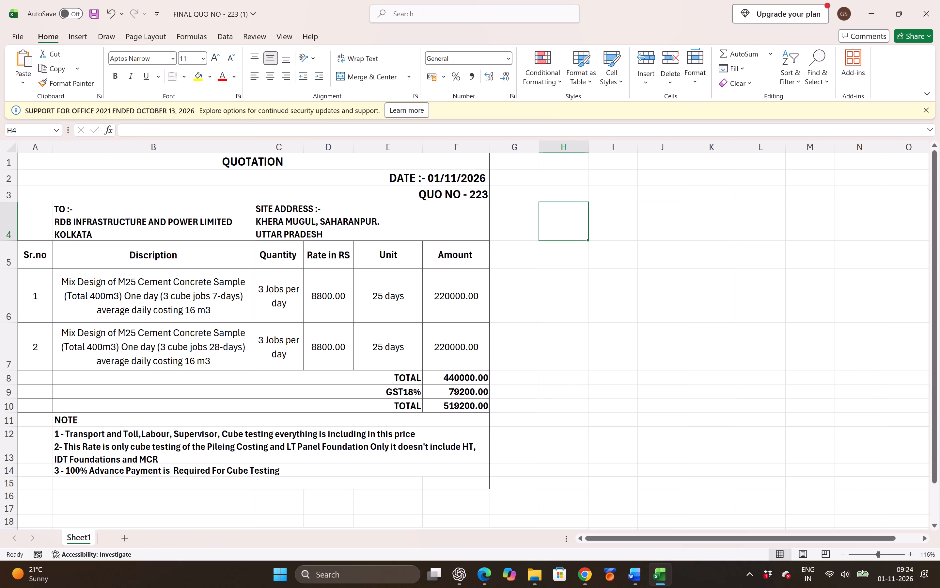
{"action": "key", "text": "shift+super+s"}
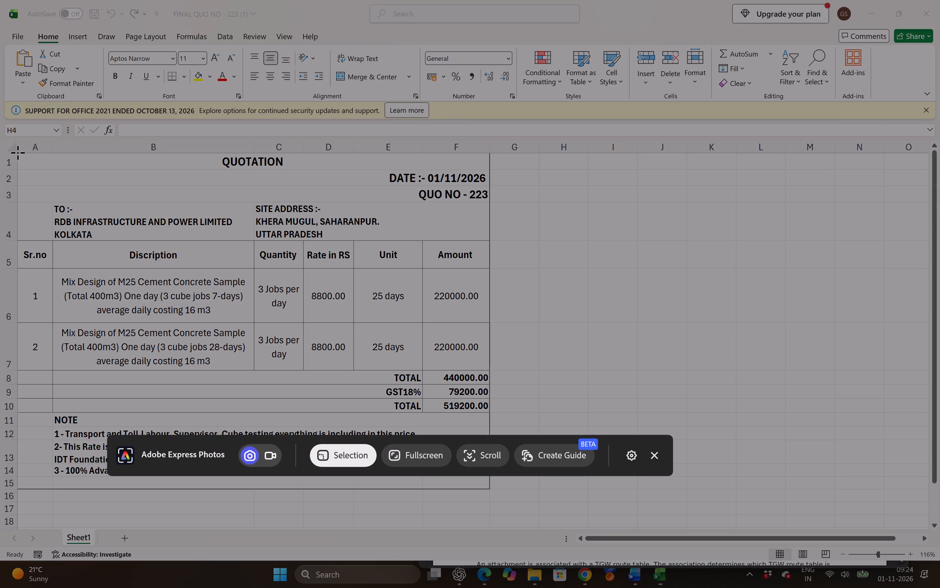
{"action": "left_click_drag", "start_coordinate": [18, 152], "coordinate": [138, 267]}
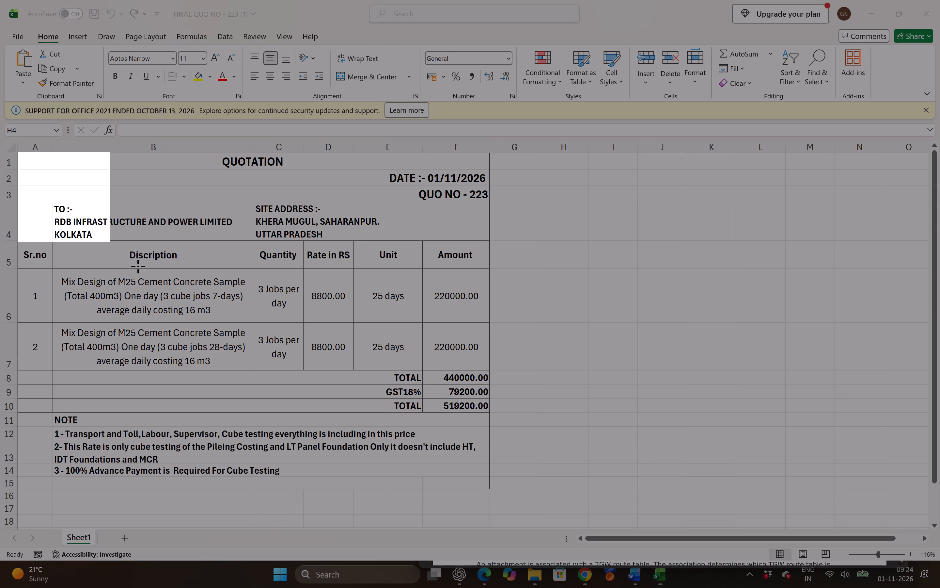
{"action": "left_click_drag", "start_coordinate": [138, 267], "coordinate": [484, 464]}
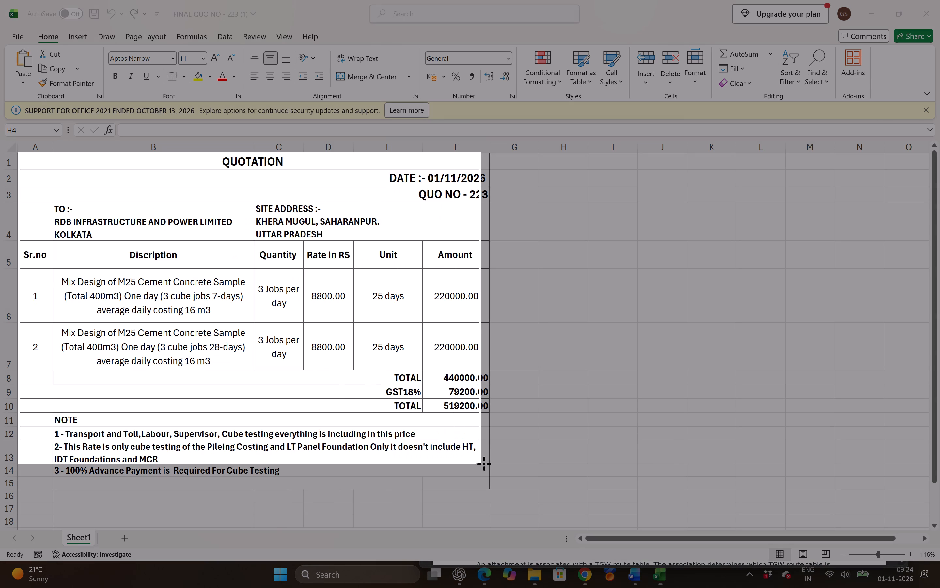
{"action": "left_click_drag", "start_coordinate": [484, 464], "coordinate": [496, 502]}
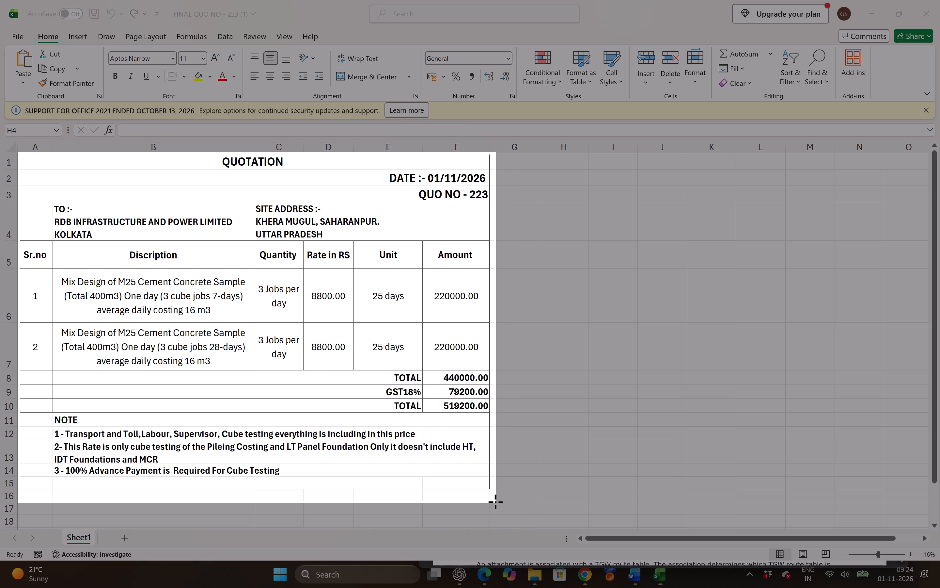
{"action": "left_click_drag", "start_coordinate": [496, 502], "coordinate": [492, 492]}
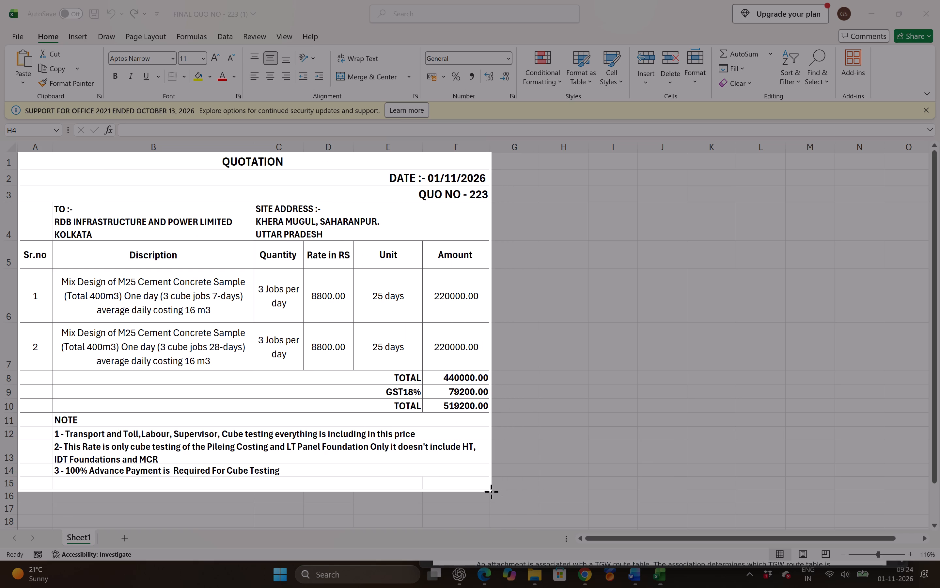
{"action": "left_click_drag", "start_coordinate": [492, 492], "coordinate": [491, 489]}
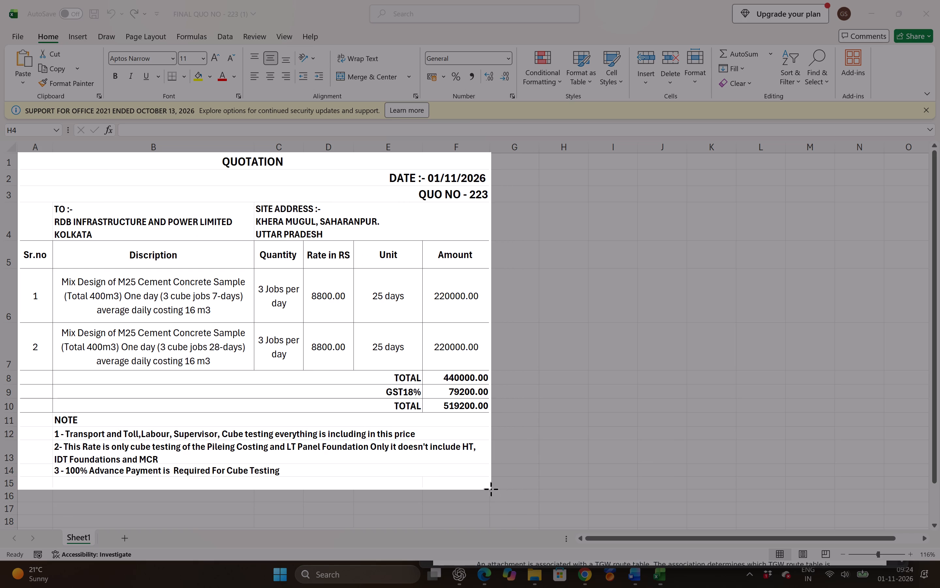
{"action": "left_click_drag", "start_coordinate": [491, 489], "coordinate": [491, 490]}
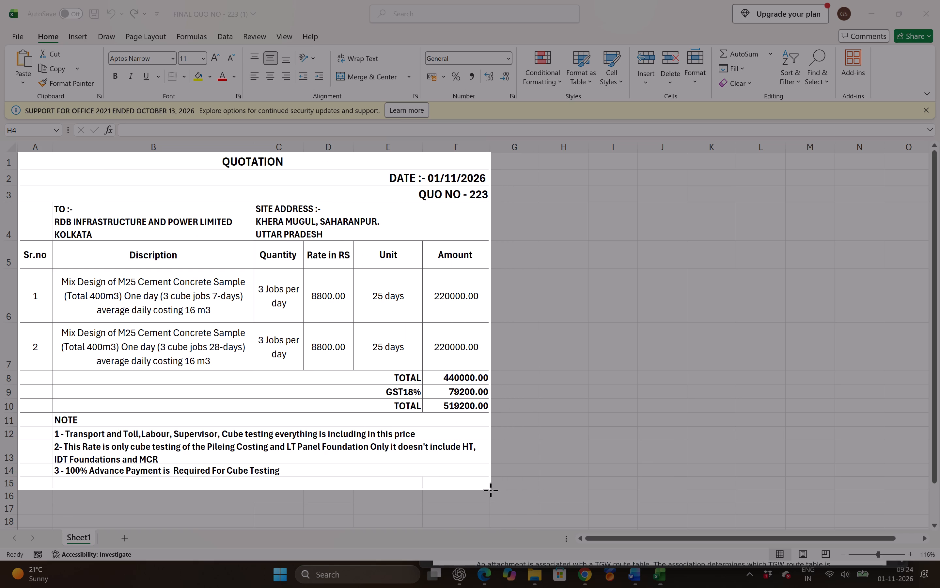
{"action": "left_click_drag", "start_coordinate": [491, 490], "coordinate": [491, 490]}
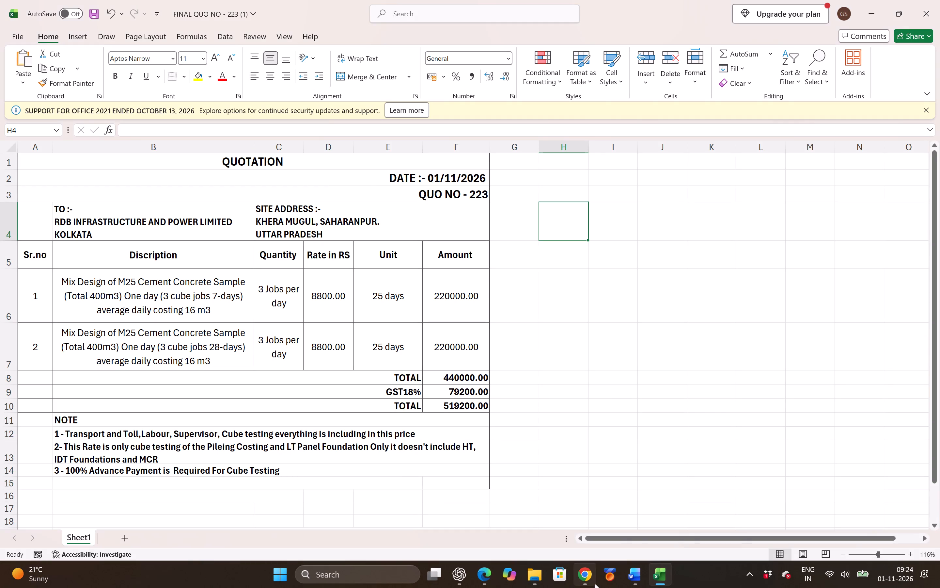
In Word's RDB Quotation document, paste the new table capture and cut the old picture with the misaligned RDB address.
{"action": "left_click", "coordinate": [636, 577]}
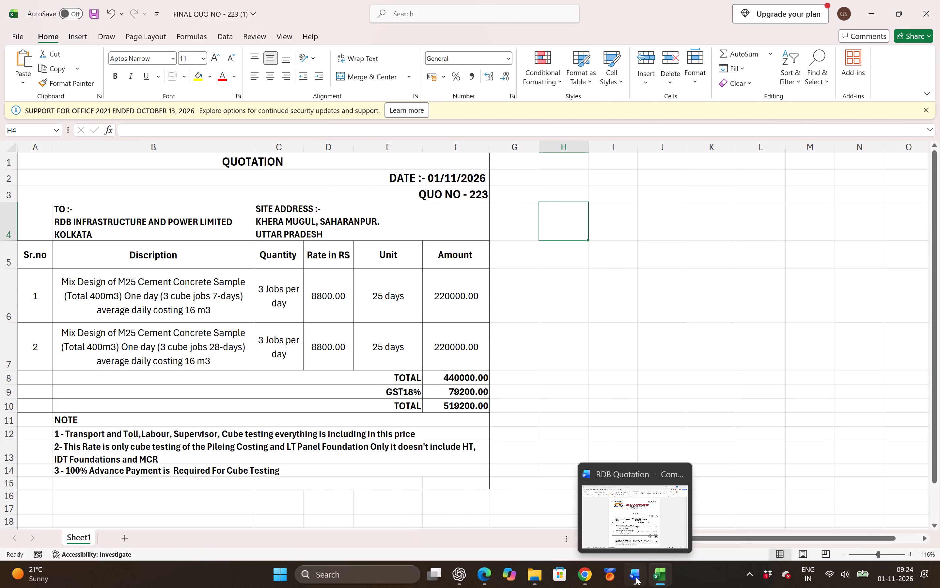
{"action": "left_click", "coordinate": [515, 396]}
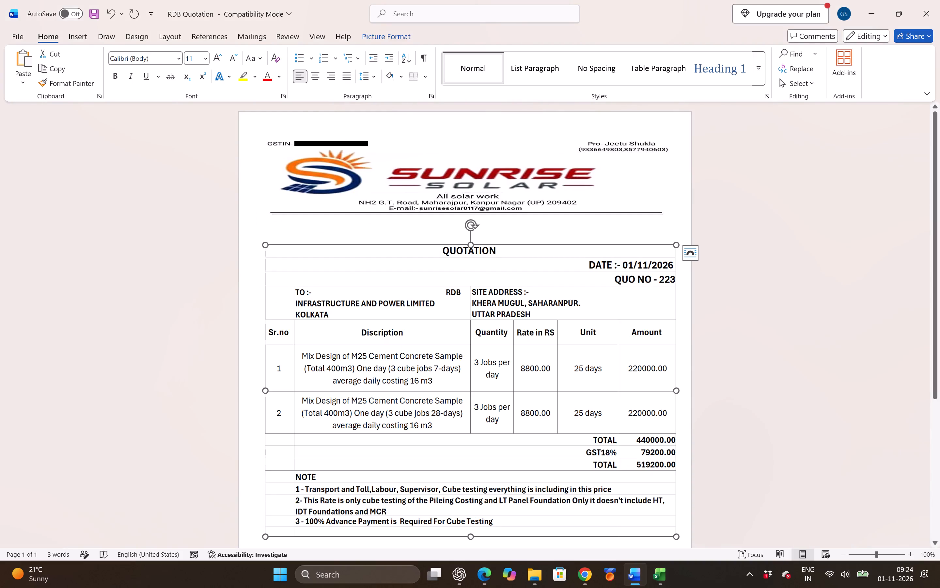
{"action": "key", "text": "ctrl+v"}
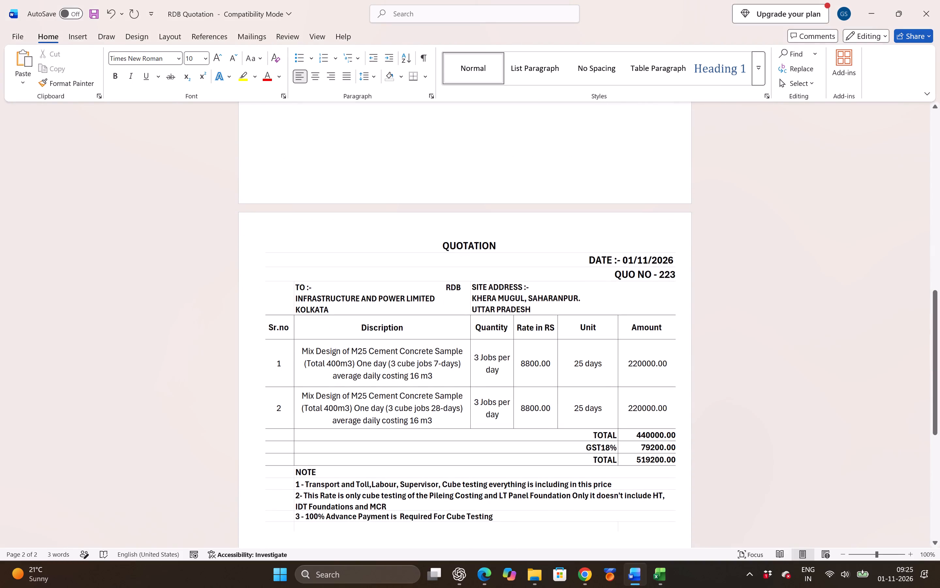
{"action": "scroll", "coordinate": [548, 406], "scroll_direction": "up", "scroll_amount": 1}
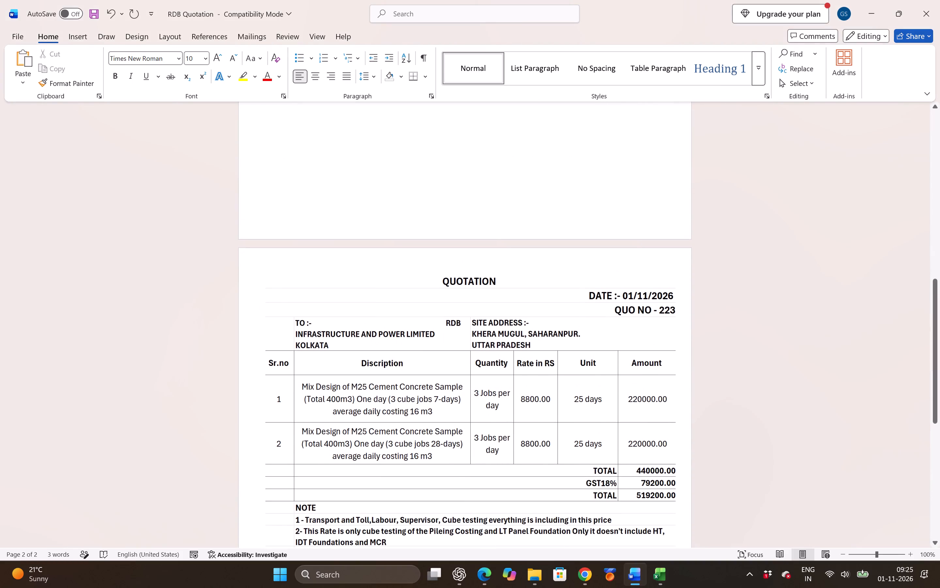
{"action": "left_click", "coordinate": [523, 401]}
{"action": "key", "text": "ctrl+x"}
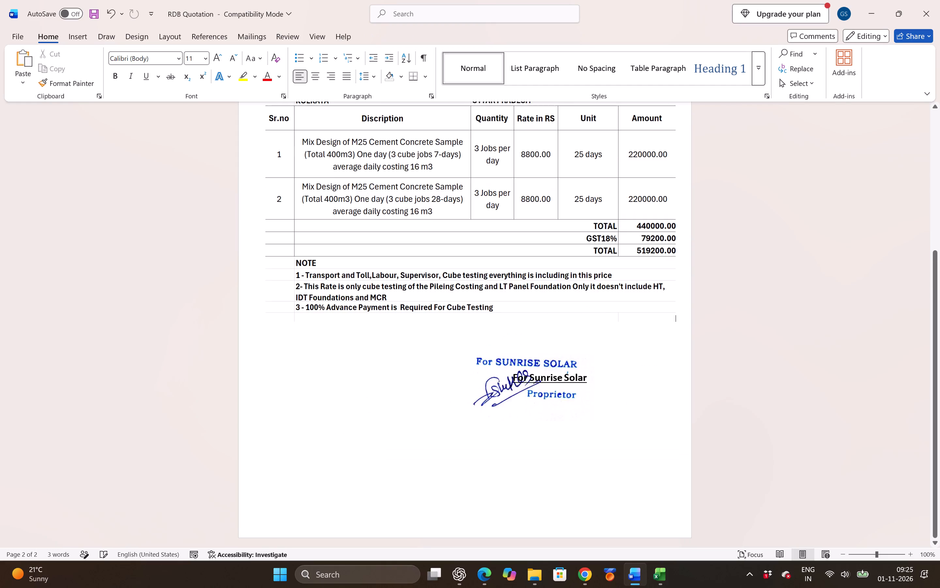
Check the quotation page and print it to PDF in Downloads as Cube_testing_final_quo.pdf, replacing the existing file.
{"action": "scroll", "coordinate": [523, 401], "scroll_direction": "up", "scroll_amount": 2}
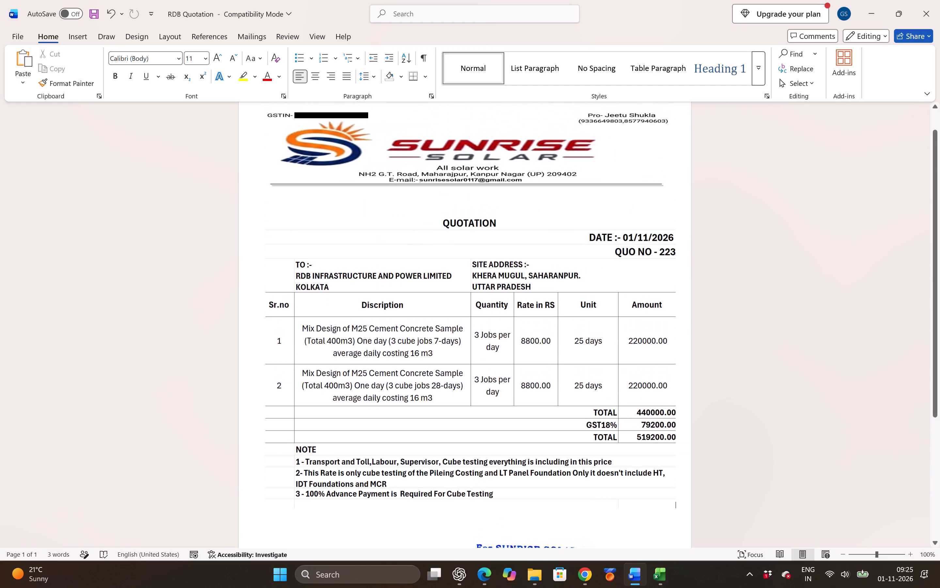
{"action": "scroll", "coordinate": [523, 401], "scroll_direction": "down", "scroll_amount": 1}
{"action": "scroll", "coordinate": [523, 401], "scroll_direction": "up", "scroll_amount": 4}
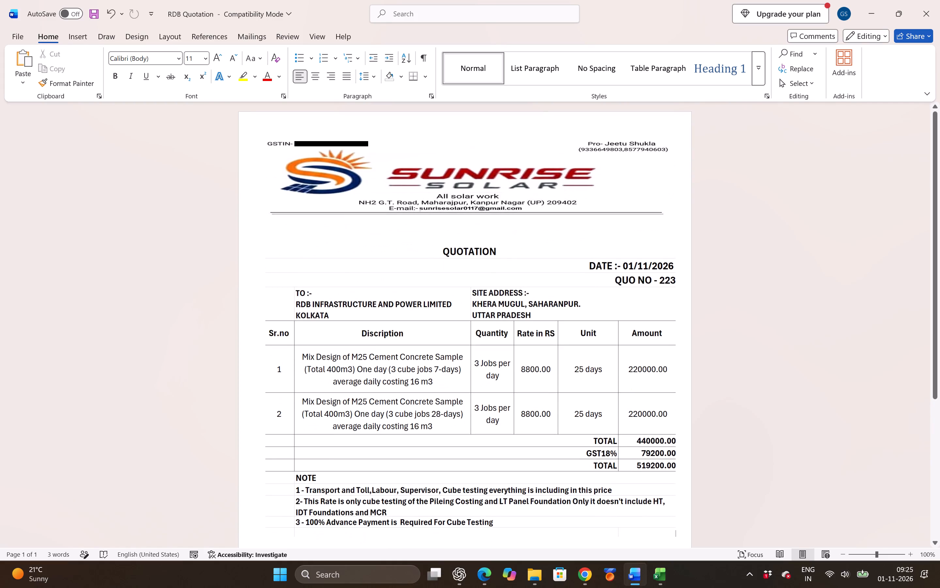
{"action": "key", "text": "ctrl+p"}
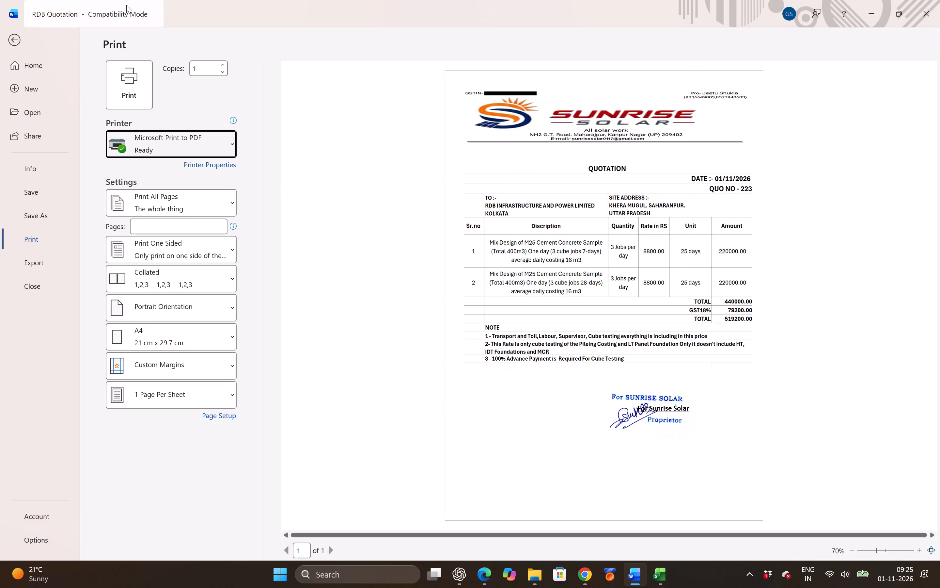
{"action": "left_click", "coordinate": [131, 88]}
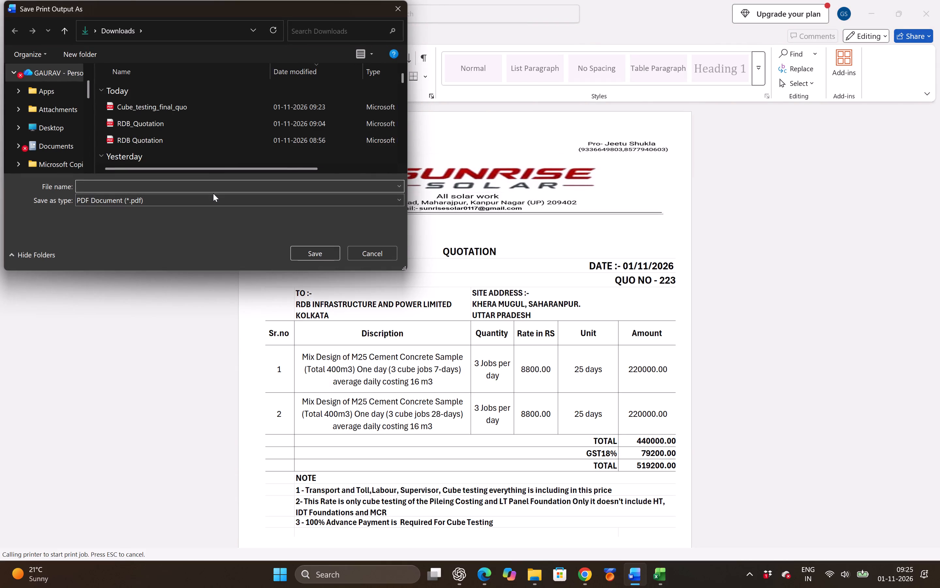
{"action": "type", "text": "Cu"}
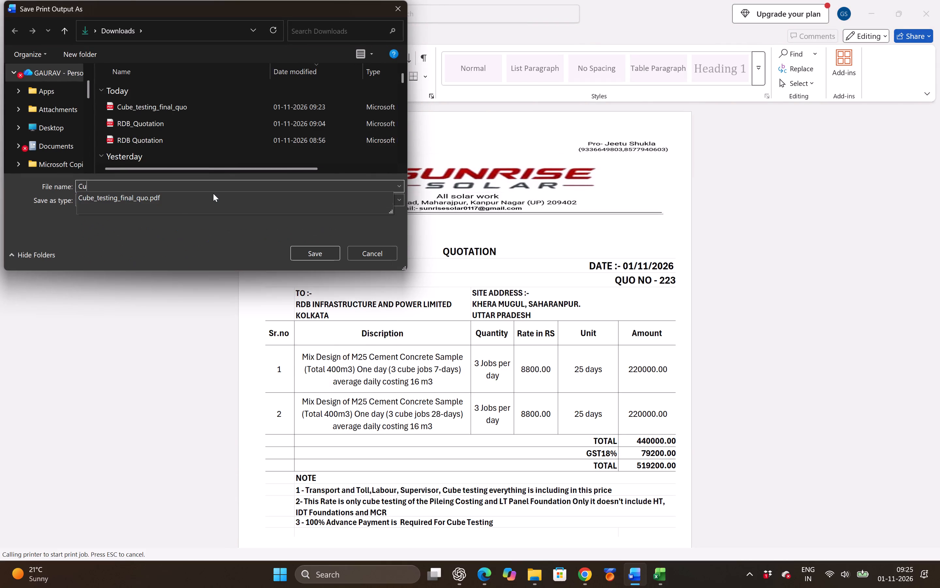
{"action": "left_click", "coordinate": [173, 203]}
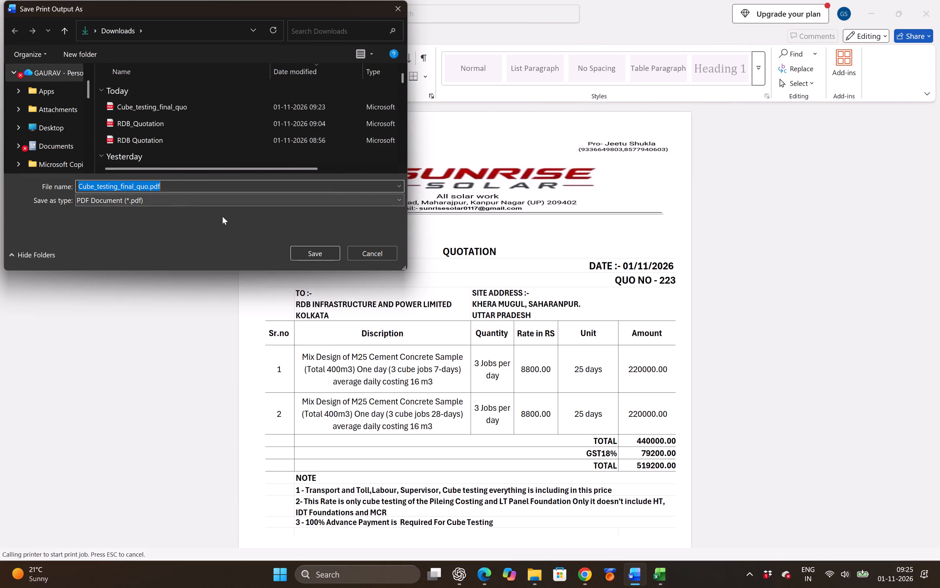
{"action": "left_click", "coordinate": [302, 255]}
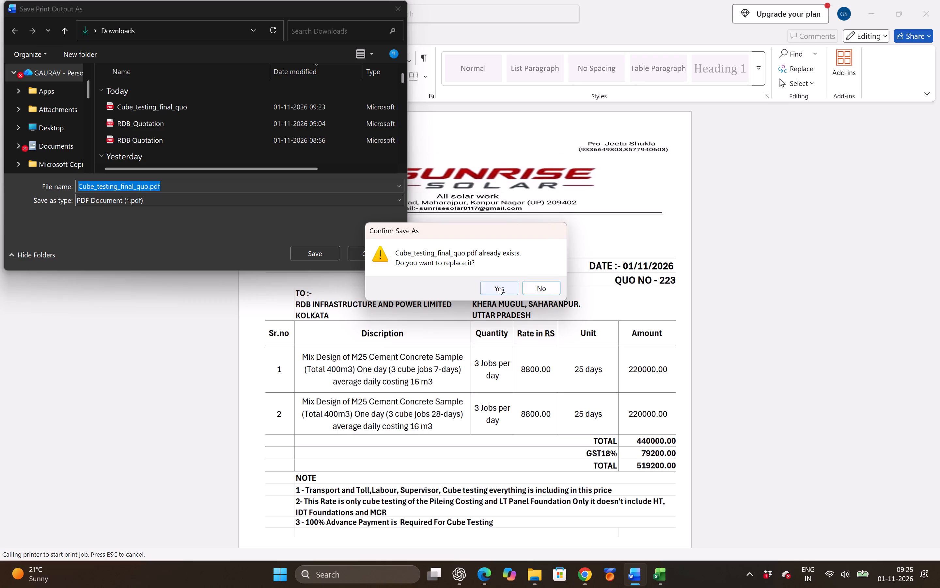
{"action": "left_click", "coordinate": [500, 287]}
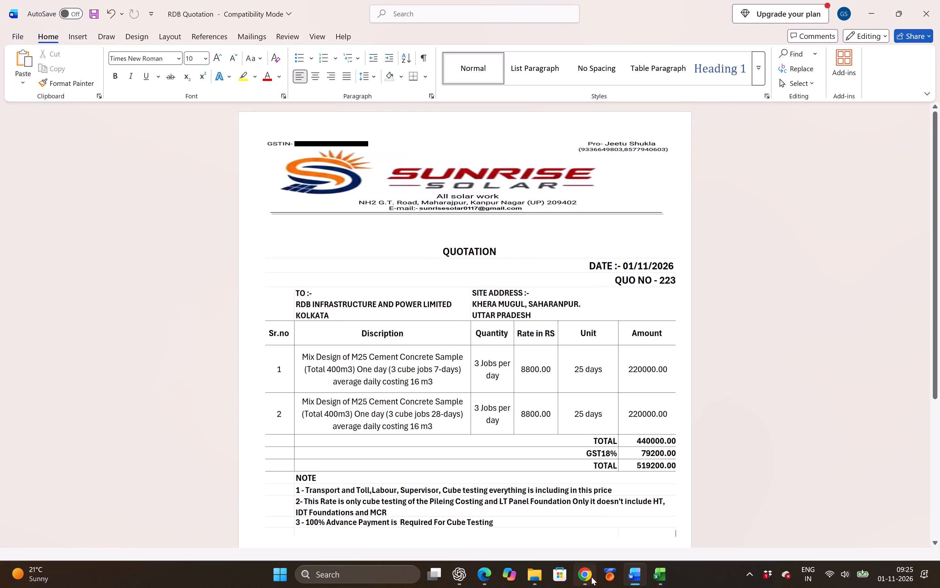